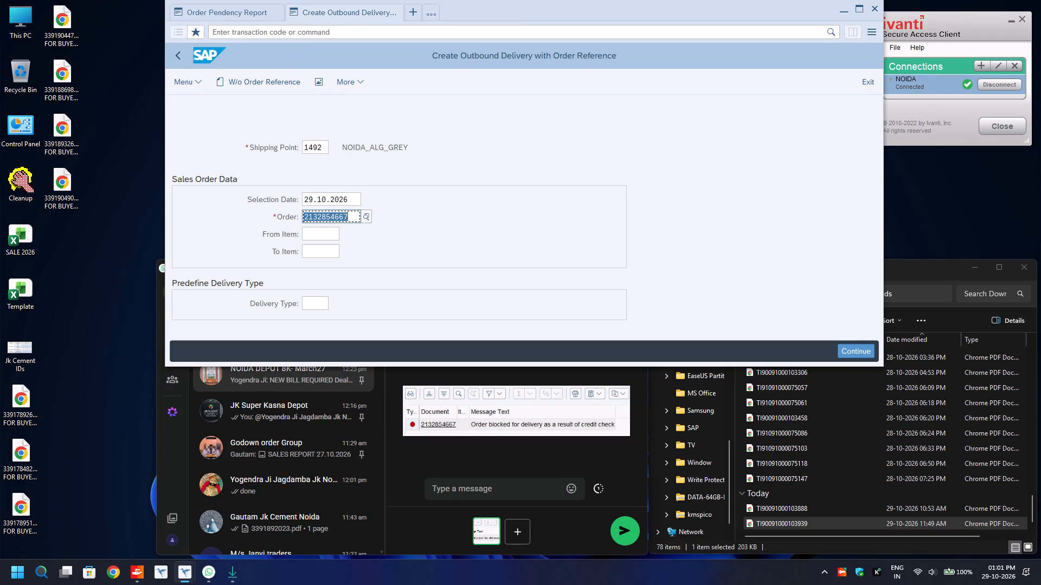
# Select the entire order number in the sales order data of the outbound delivery.
pyautogui.click(354, 217)
pyautogui.hotkey('ctrl', 'a')
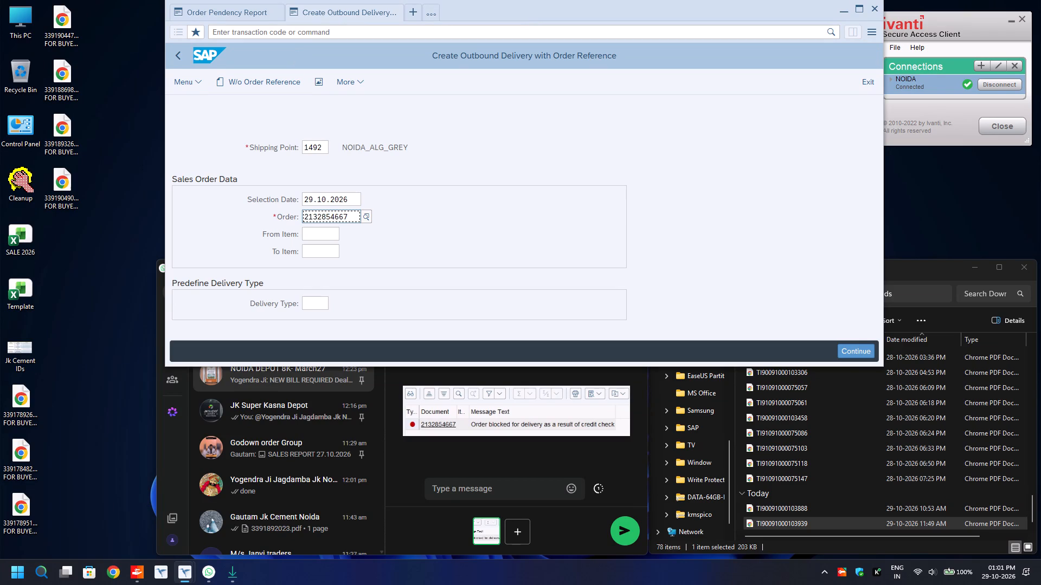
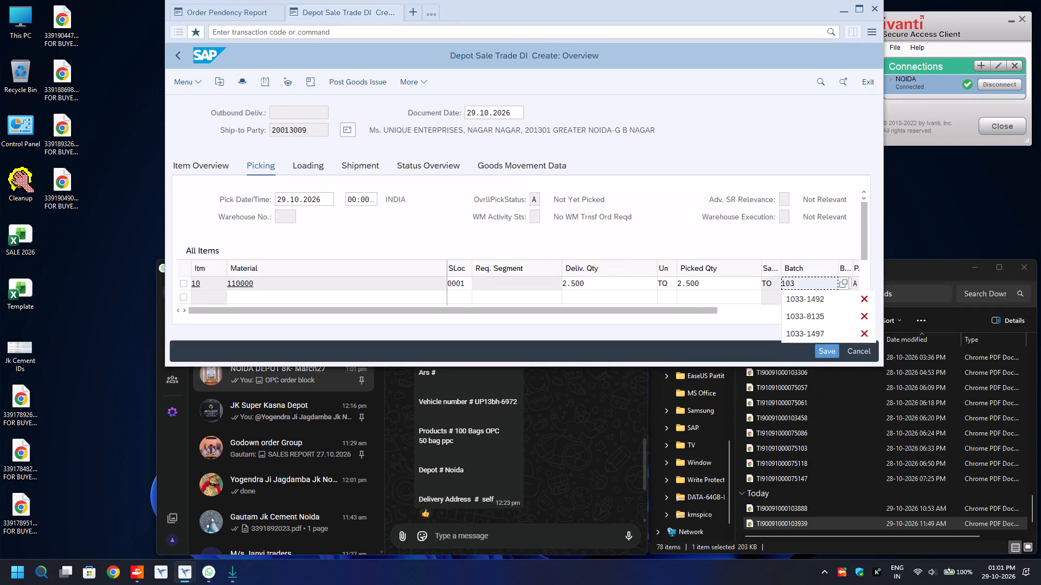
# Set the batch of delivery item 10 to 1033-1492.
pyautogui.write('3')
pyautogui.press('Down')
pyautogui.press('Return')
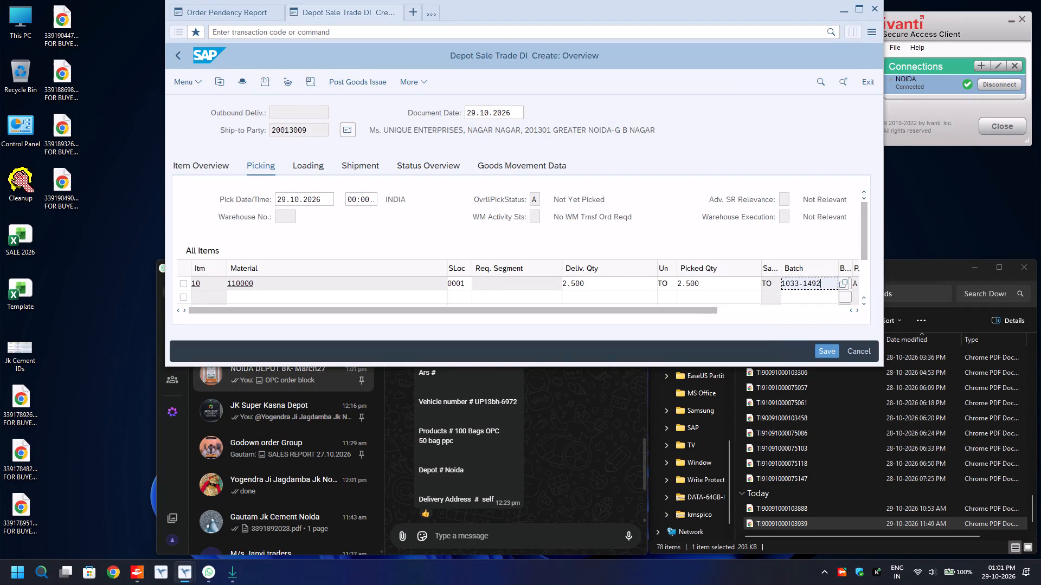
# In the delivery header's additional data, set the transport mode to ROAD and fill the factory code for Road Transporter1 with the suggested previous entry.
pyautogui.press('F8')
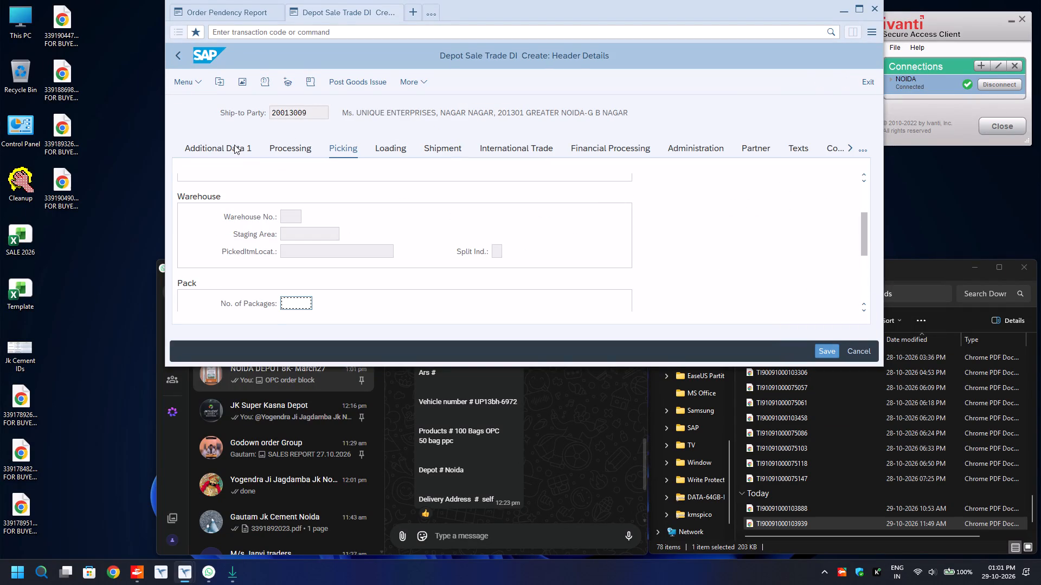
pyautogui.click(234, 145)
pyautogui.click(365, 220)
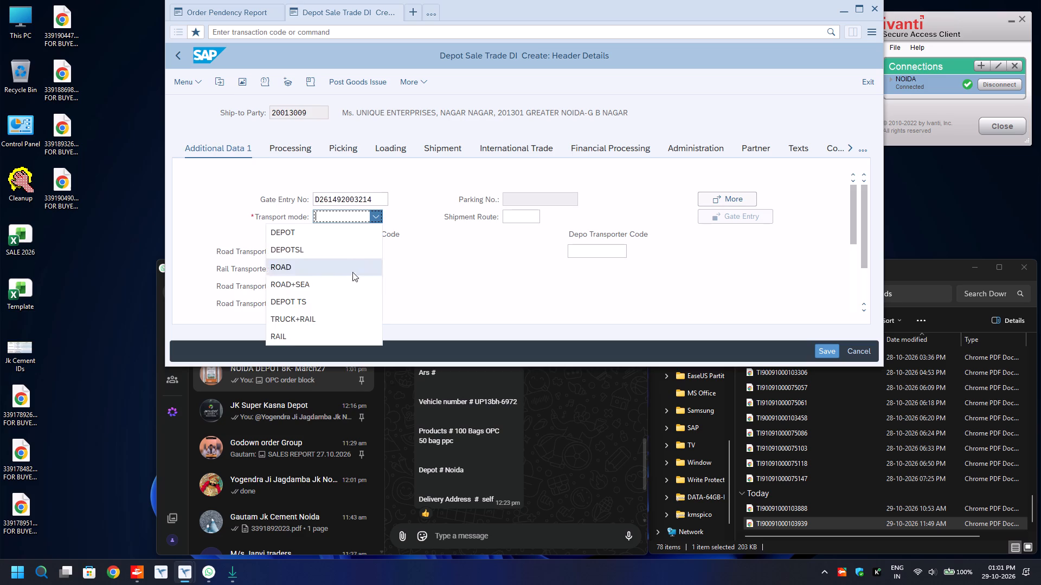
pyautogui.click(350, 269)
pyautogui.click(337, 249)
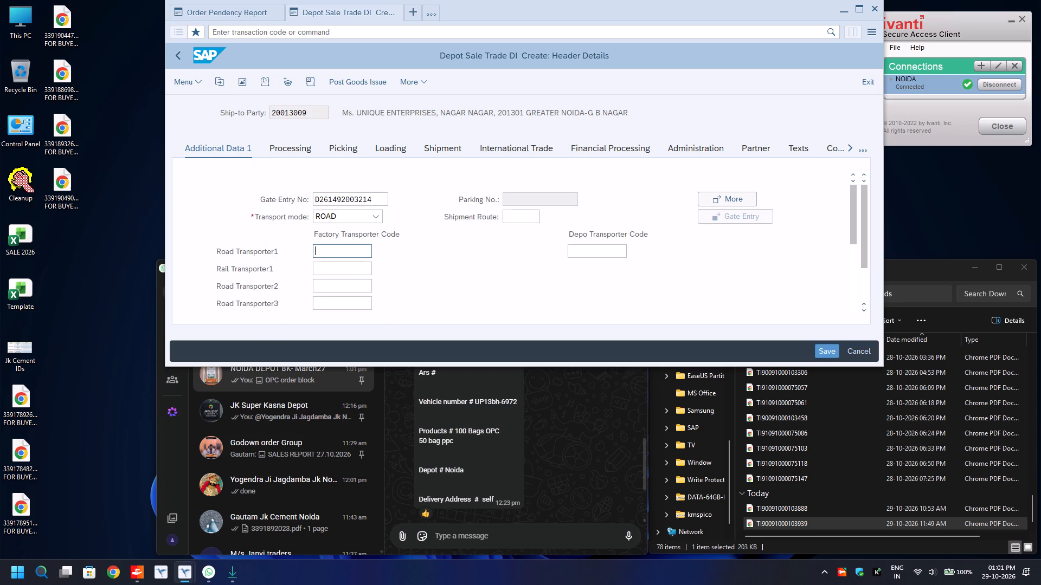
pyautogui.press('BackSpace')
pyautogui.press('Down')
pyautogui.press('Return')
pyautogui.press('Return')
# Fill in the E-Way Bill data with transport mode Road, vehicle type R Regular and distance 30.
pyautogui.write('ro')
pyautogui.press('Tab')
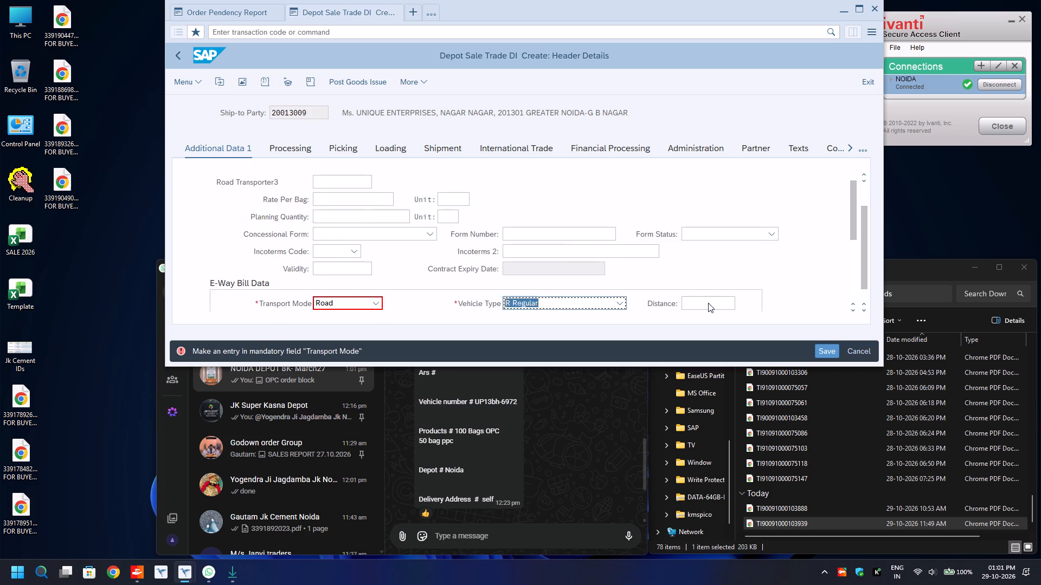
pyautogui.press('Tab')
pyautogui.press('BackSpace')
pyautogui.press('Down')
pyautogui.press('Return')
pyautogui.press('Down')
pyautogui.press('BackSpace')
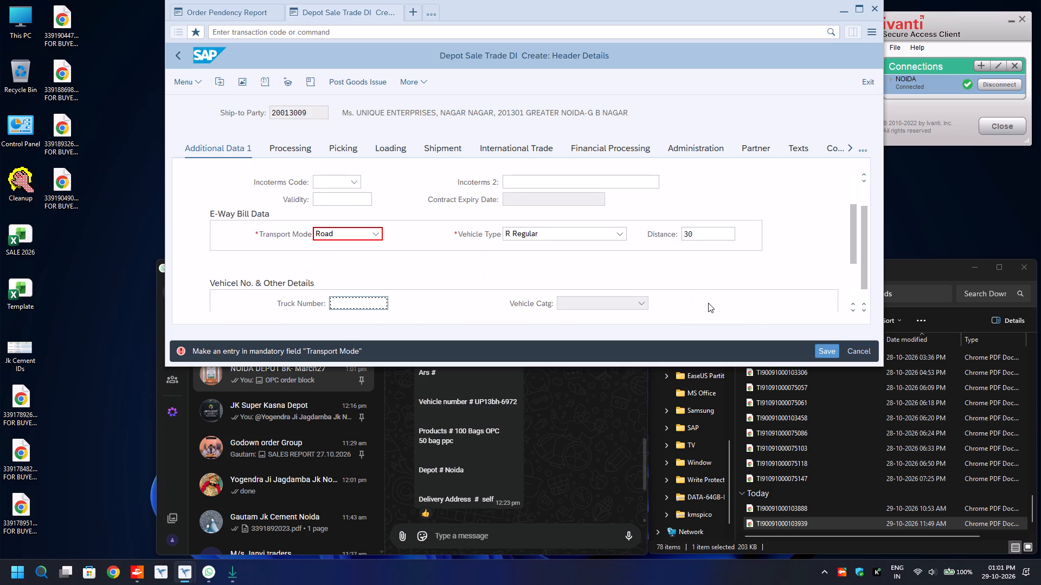
pyautogui.press('Down')
pyautogui.press('Down')
pyautogui.press('Down')
pyautogui.press('Down')
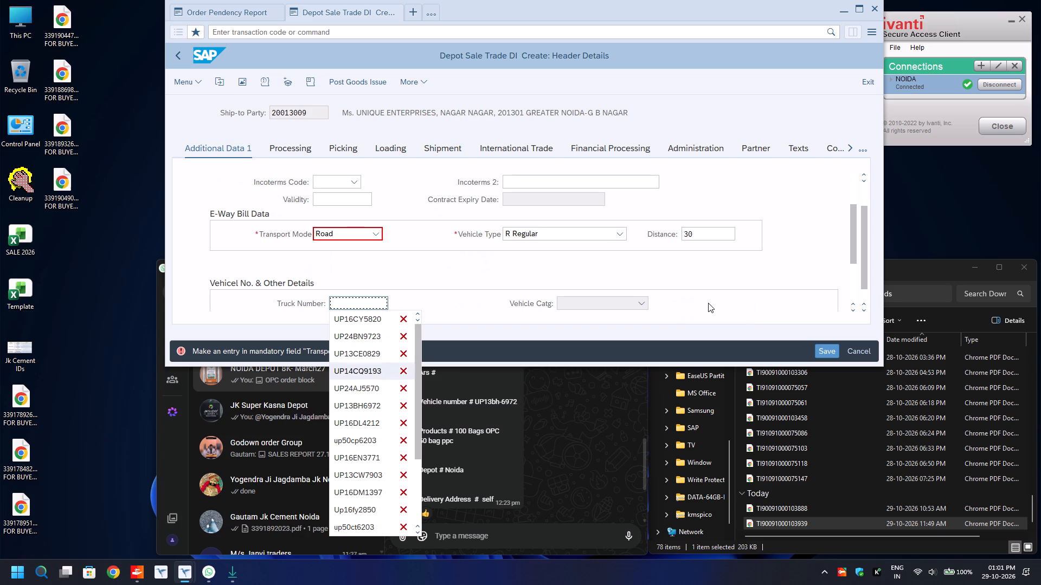
pyautogui.press('Down')
pyautogui.press('Down')
pyautogui.press('Down')
pyautogui.press('Up')
pyautogui.press('Return')
# Set the LR/RR number to SELF in the vehicle details.
pyautogui.press('Tab')
pyautogui.press('Tab')
pyautogui.press('BackSpace')
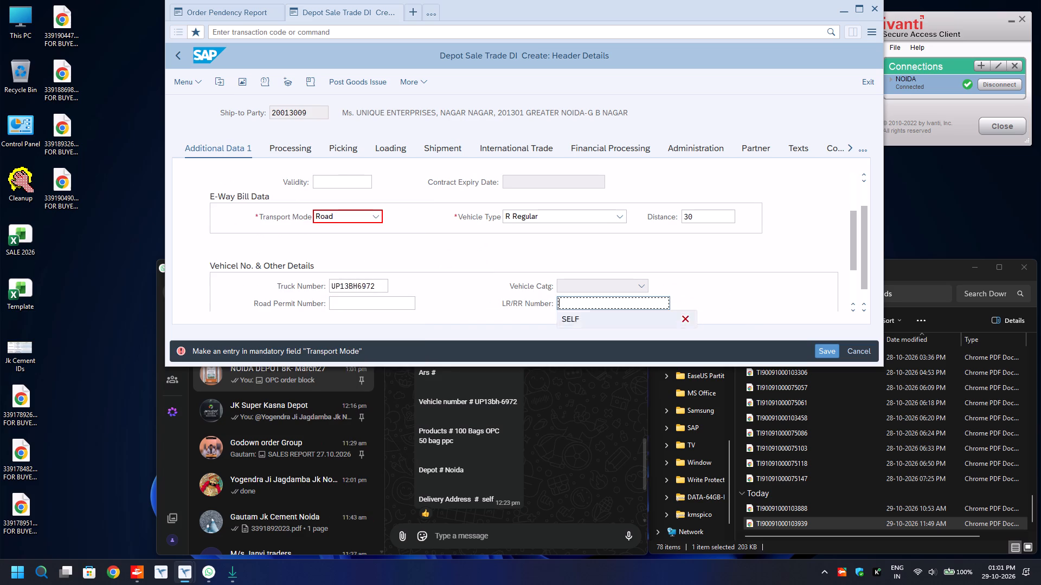
pyautogui.press('Down')
pyautogui.press('Return')
# Set the route in the header's shipment data to ROUTE.
pyautogui.click(434, 152)
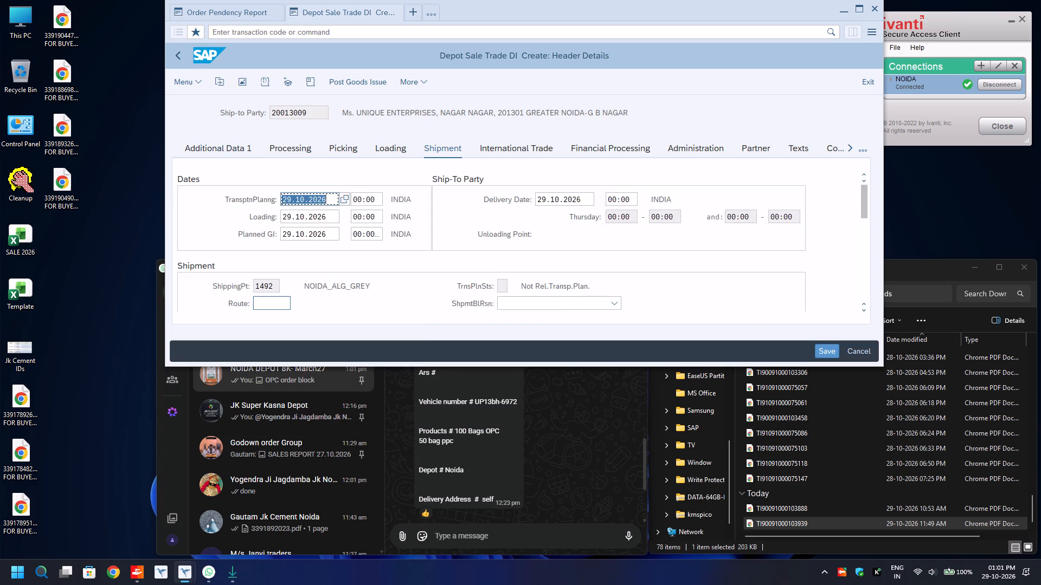
pyautogui.click(272, 303)
pyautogui.press('BackSpace')
pyautogui.press('Down')
pyautogui.press('Return')
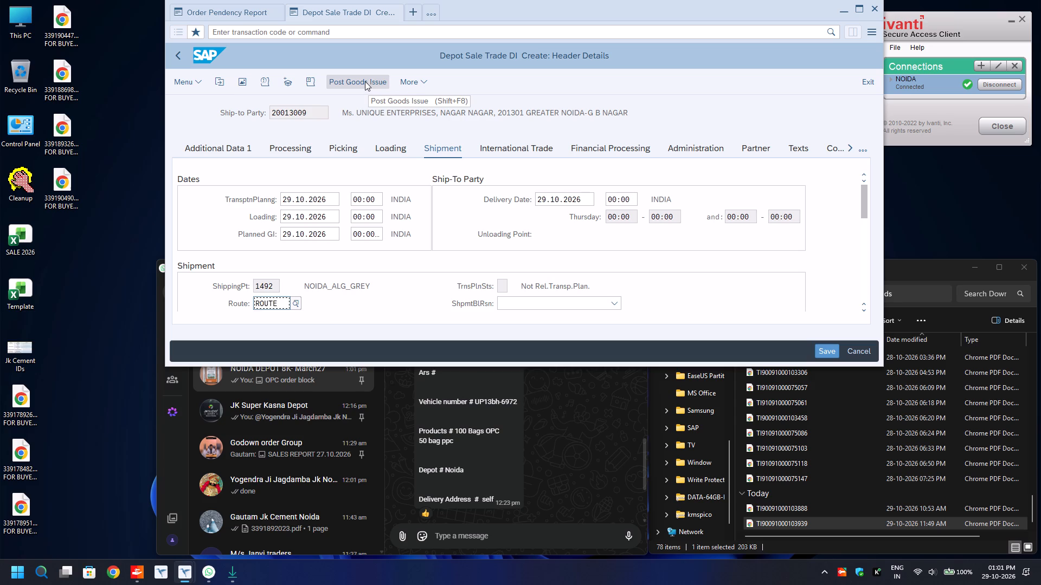
# Post goods issue for the delivery.
pyautogui.moveTo(365, 81); pyautogui.dragTo(358, 82)
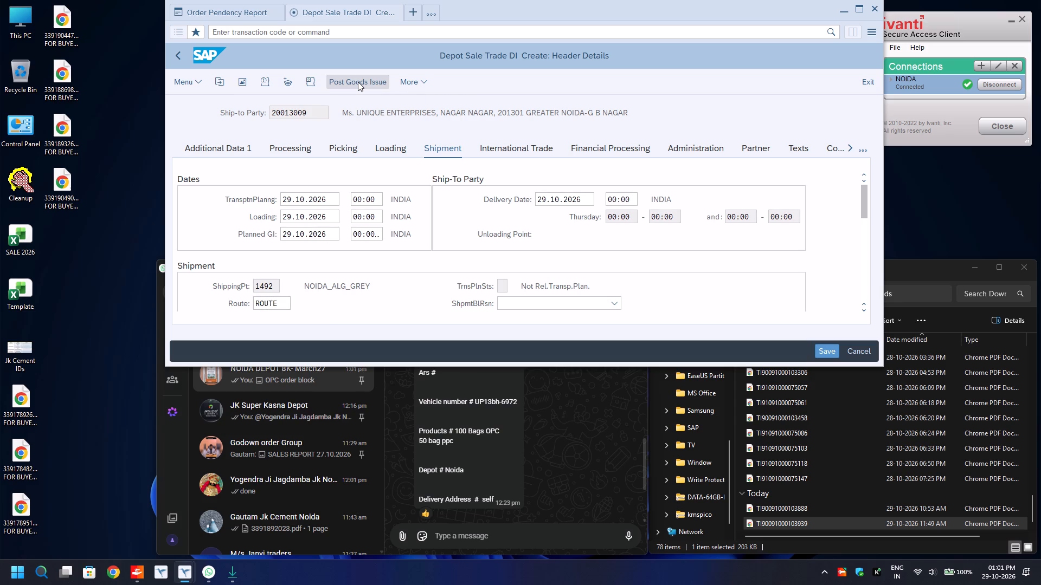
# Start E-Way Bill Processing (ZGST_EWAY) in a new session and choose e-Invoice with the Sales and Distribution process.
pyautogui.click(414, 11)
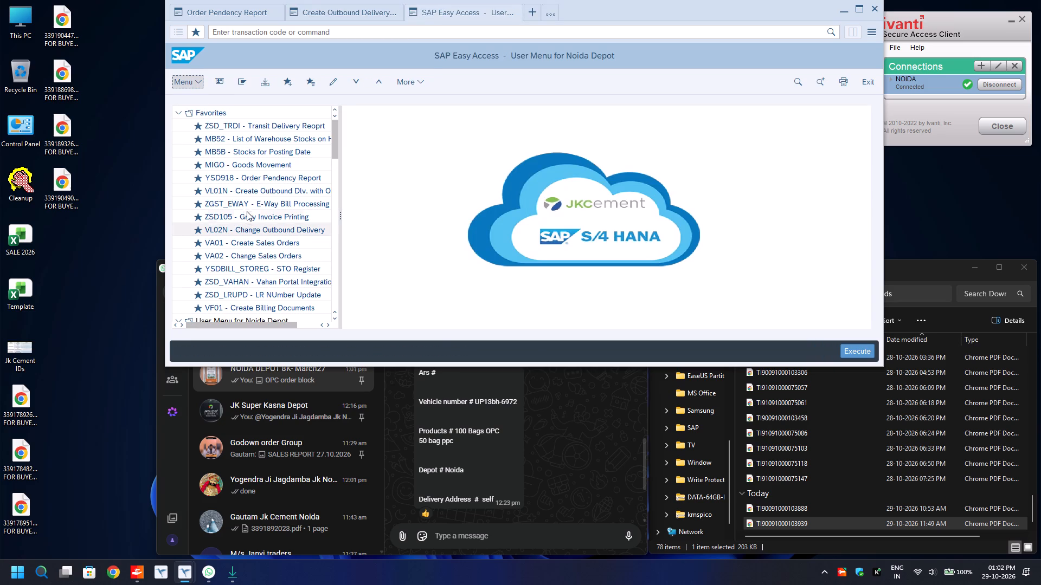
pyautogui.doubleClick(245, 204)
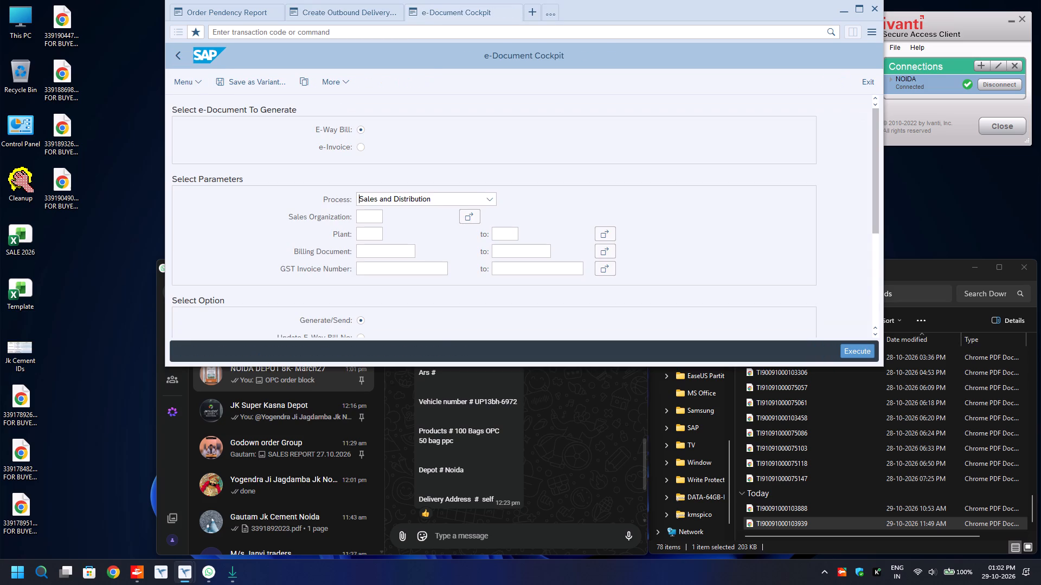
pyautogui.click(357, 148)
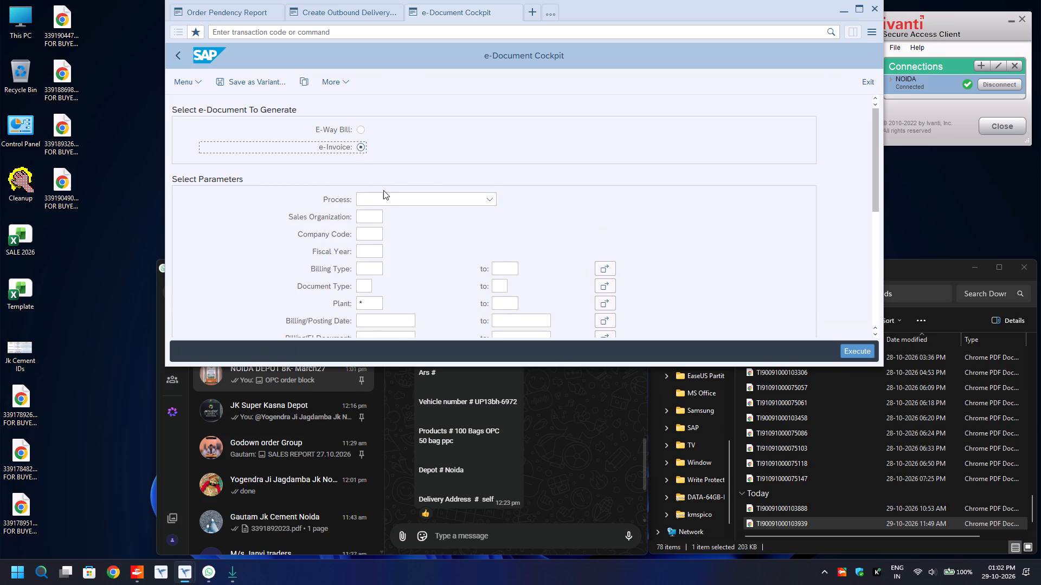
pyautogui.click(381, 195)
pyautogui.click(372, 213)
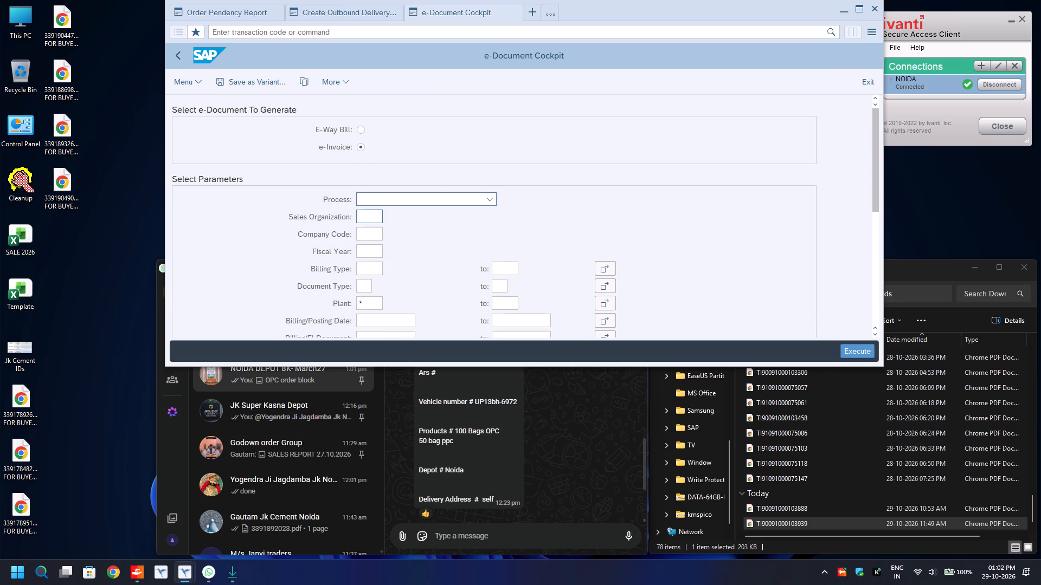
# Set the e-invoice selection to sales organization 1000, plant 1492 and billing/posting date 29.10.2026.
pyautogui.click(368, 215)
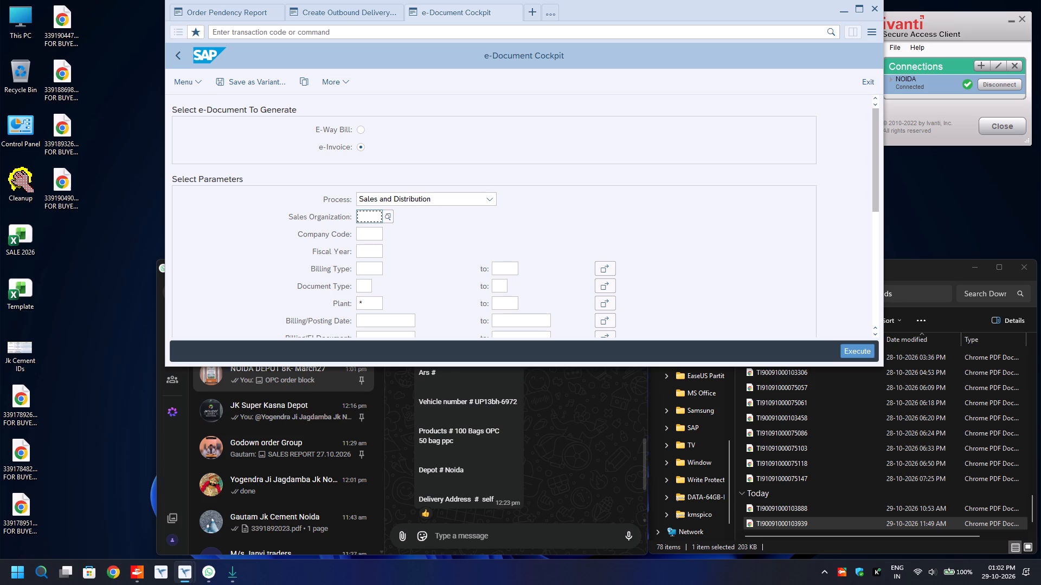
pyautogui.press('BackSpace')
pyautogui.press('Down')
pyautogui.press('Return')
pyautogui.click(376, 299)
pyautogui.press('BackSpace')
pyautogui.write('1492')
pyautogui.press('Return')
pyautogui.press('Down')
pyautogui.press('BackSpace')
pyautogui.press('Down')
pyautogui.press('Return')
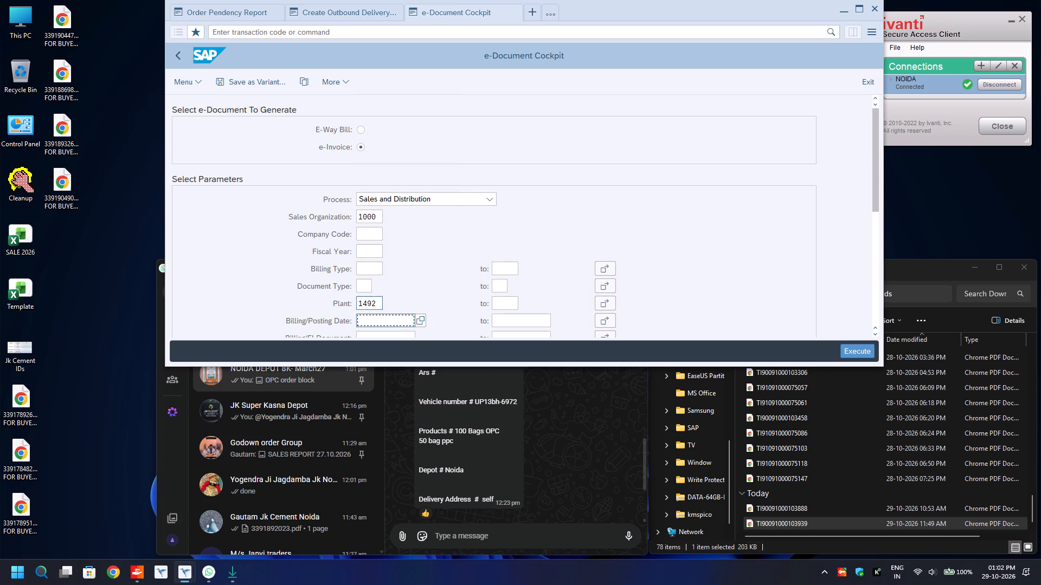
# Run the e-invoice Status Report with the e-Invoice with E-Way Bill option.
pyautogui.scroll(-7, 376, 299)
pyautogui.scroll(1, 385, 176)
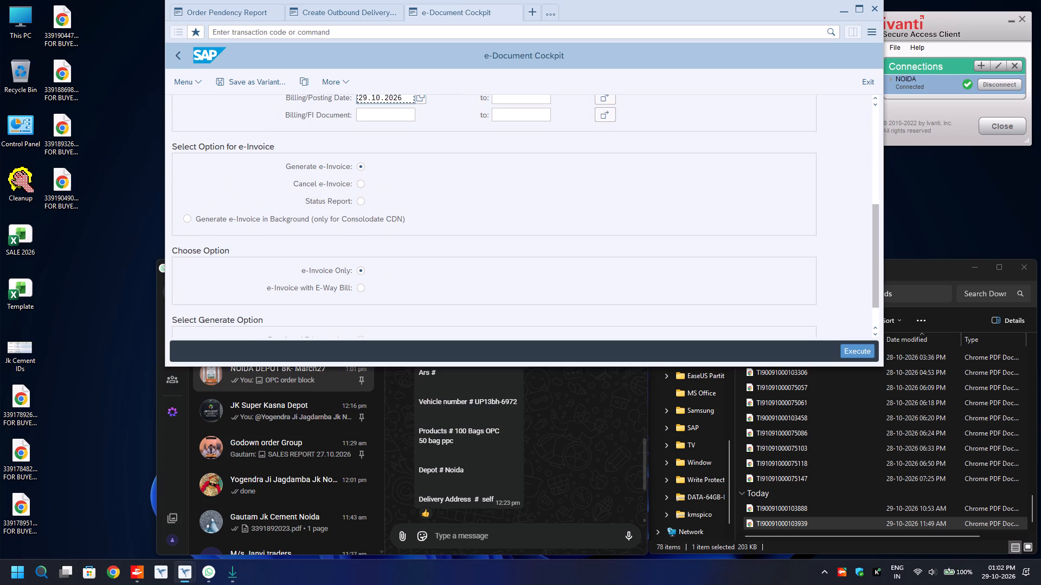
pyautogui.click(359, 200)
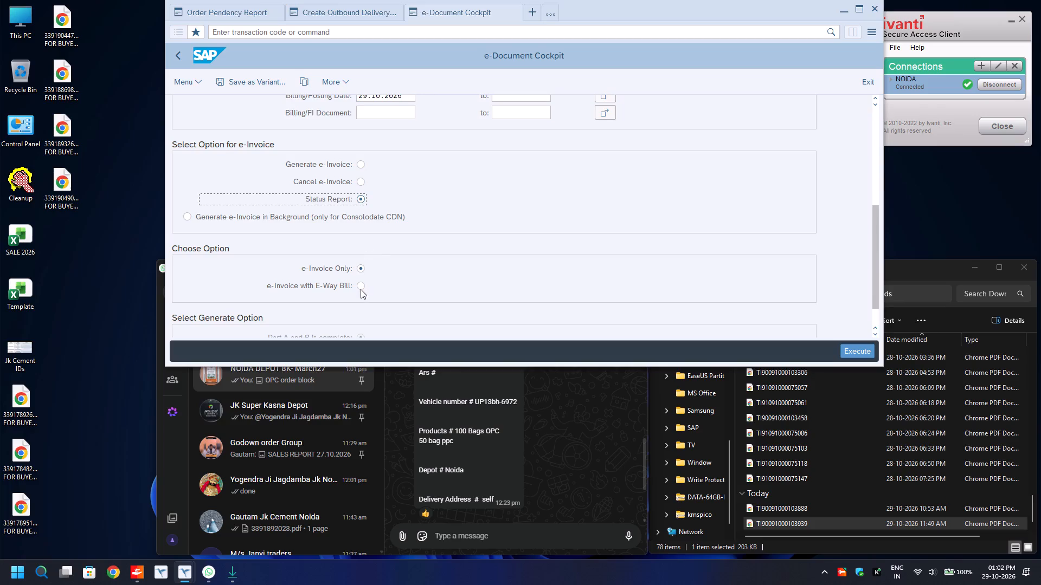
pyautogui.click(361, 289)
pyautogui.press('F8')
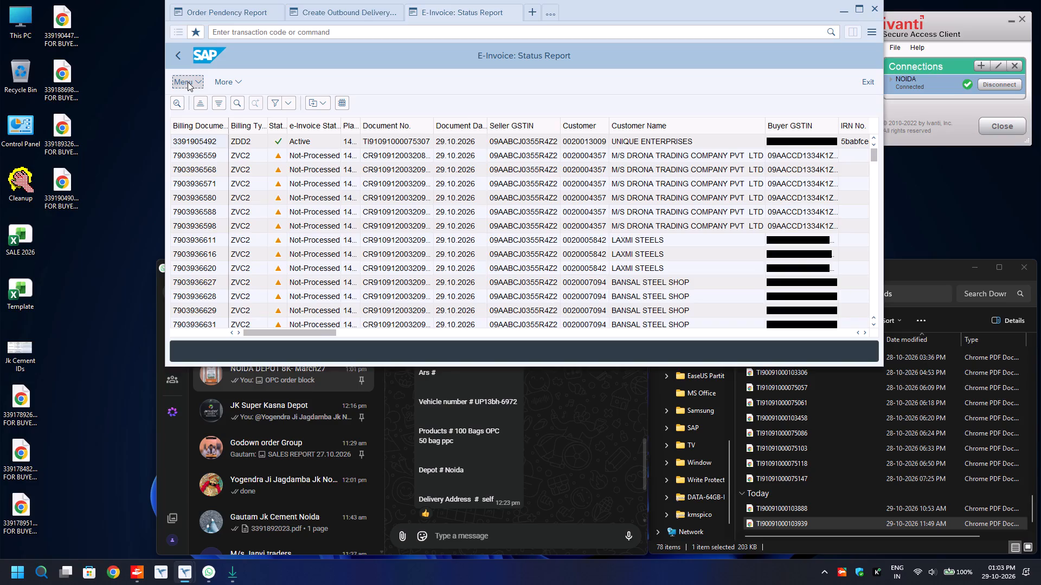
# Copy the billing document number of the active UNIQUE ENTERPRISES invoice from the status report.
pyautogui.click(209, 142)
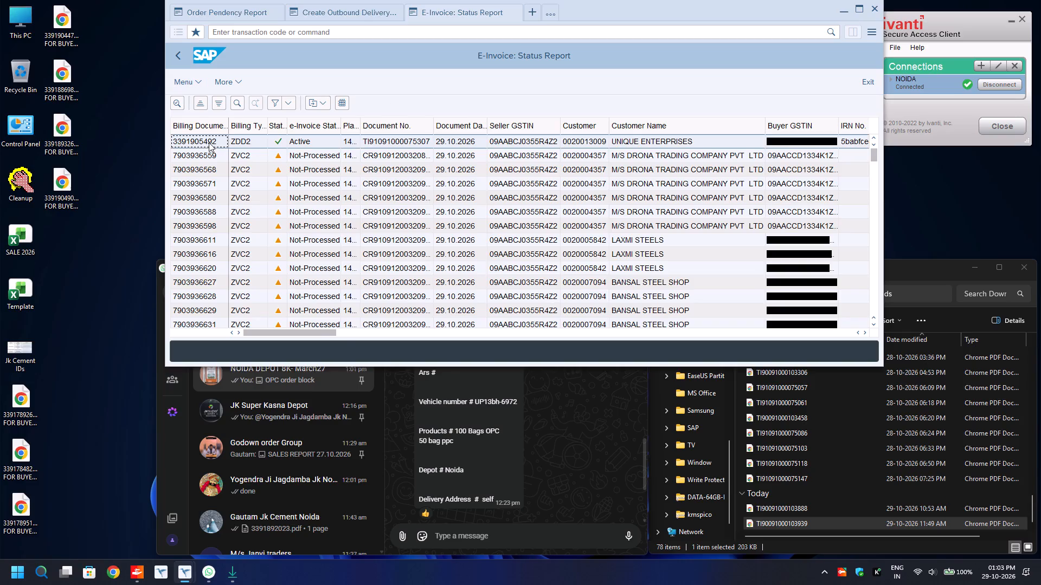
pyautogui.moveTo(322, 333); pyautogui.dragTo(906, 315)
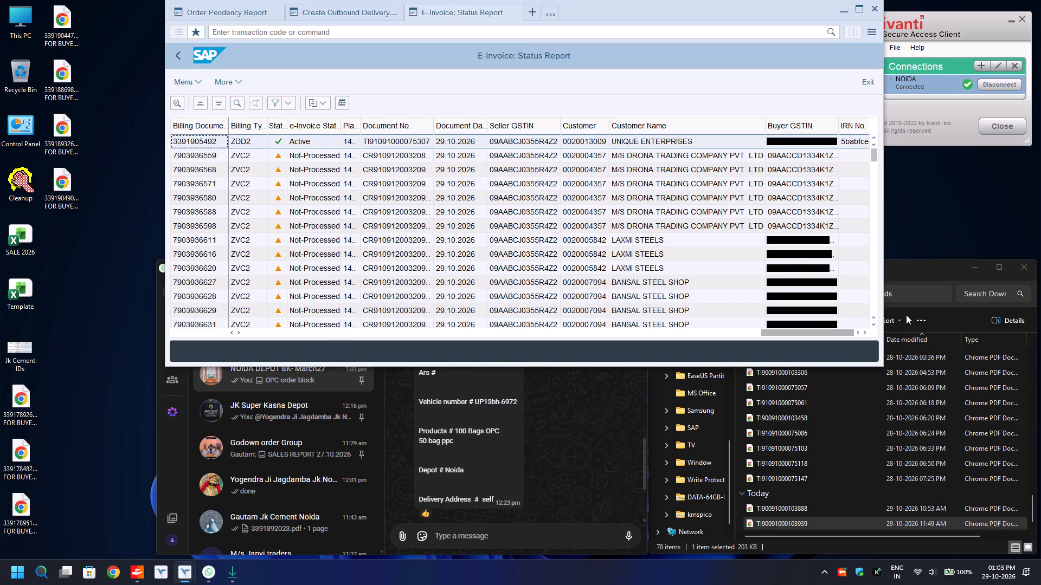
pyautogui.moveTo(906, 315); pyautogui.dragTo(911, 313)
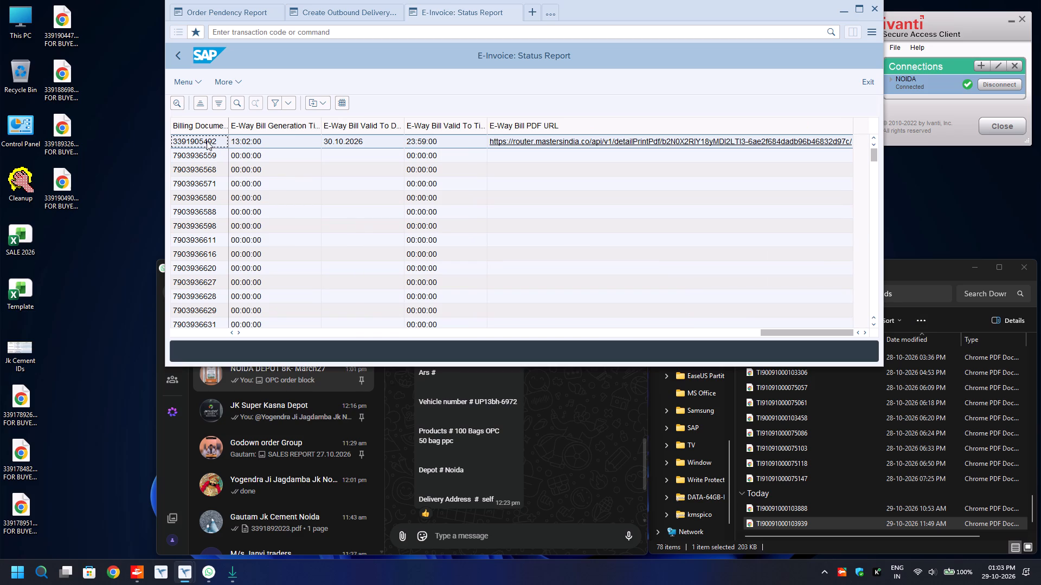
pyautogui.click(207, 141)
pyautogui.hotkey('ctrl', 'y')
pyautogui.hotkey('ctrl', 'c')
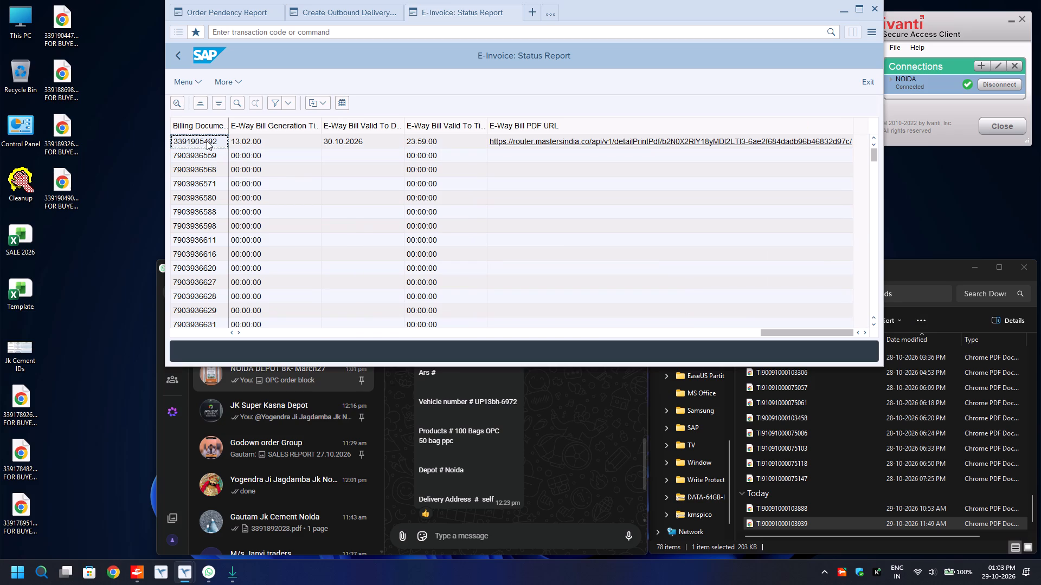
# Start Grey Invoice Printing (ZSD105) in a new session and paste the copied billing document number.
pyautogui.hotkey('ctrl', 'n')
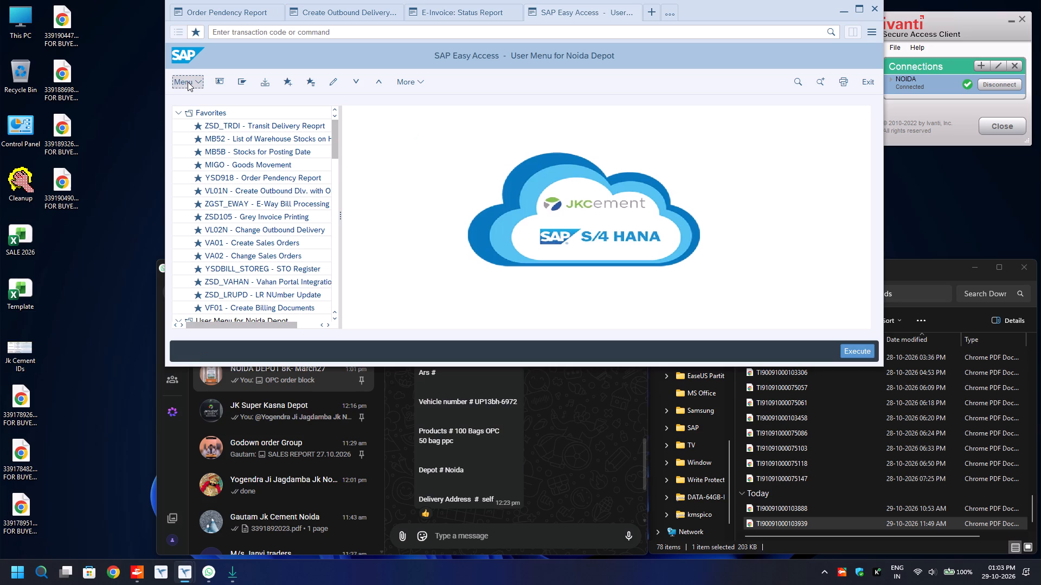
pyautogui.doubleClick(236, 220)
pyautogui.hotkey('ctrl', 'v')
# Run the sales invoice output as a digitally signed A4 page with a new signature added and the Download option.
pyautogui.scroll(-6, 236, 220)
pyautogui.click(191, 249)
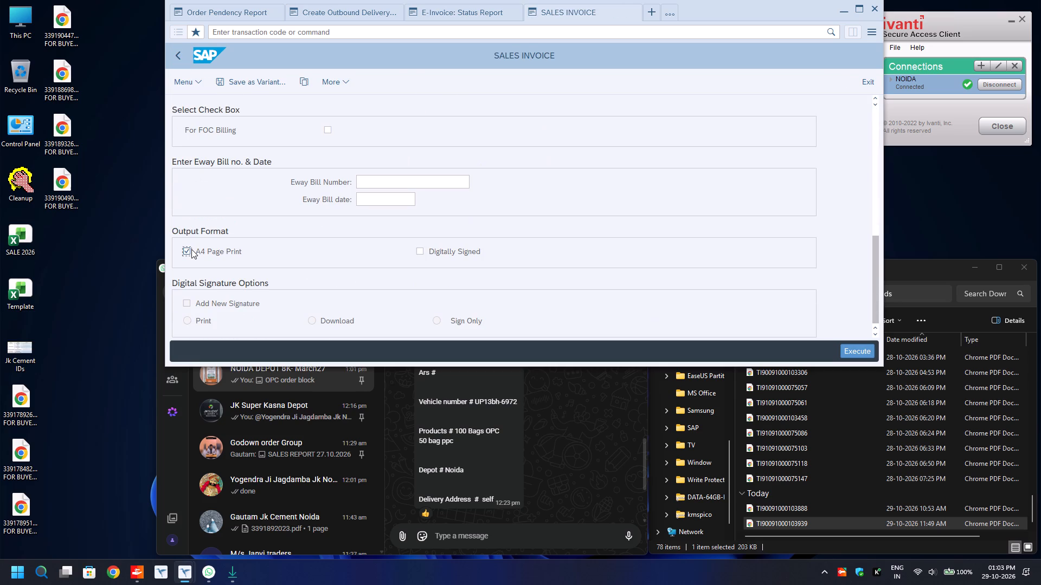
pyautogui.press('Tab')
pyautogui.press('space')
pyautogui.press('Tab')
pyautogui.press('space')
pyautogui.press('Tab')
pyautogui.press('Right')
pyautogui.press('F8')
# Select the Original For Buyer copy and confirm the invoice copy selection.
pyautogui.press('space')
pyautogui.press('Return')
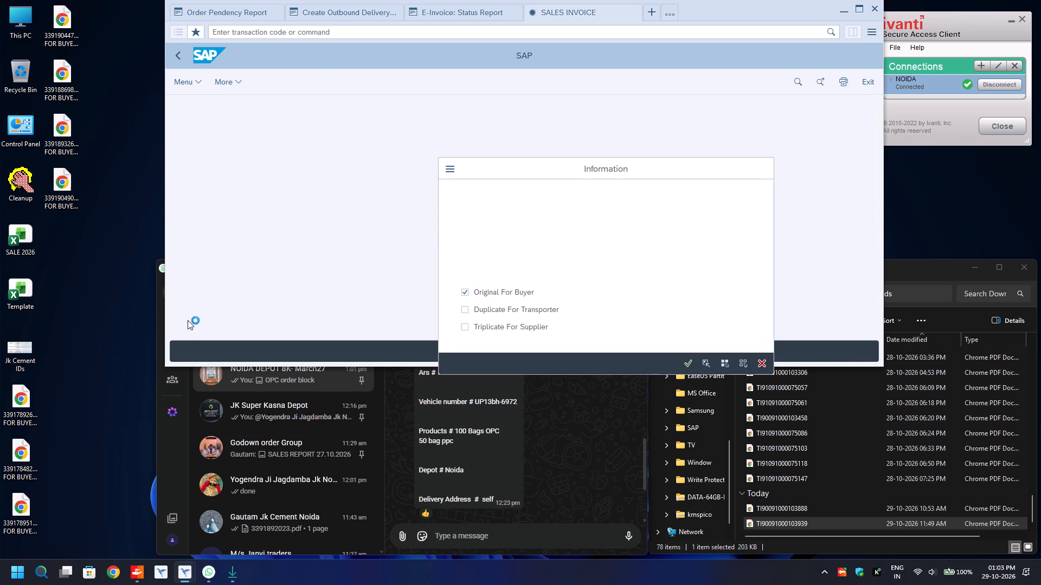
pyautogui.click(454, 17)
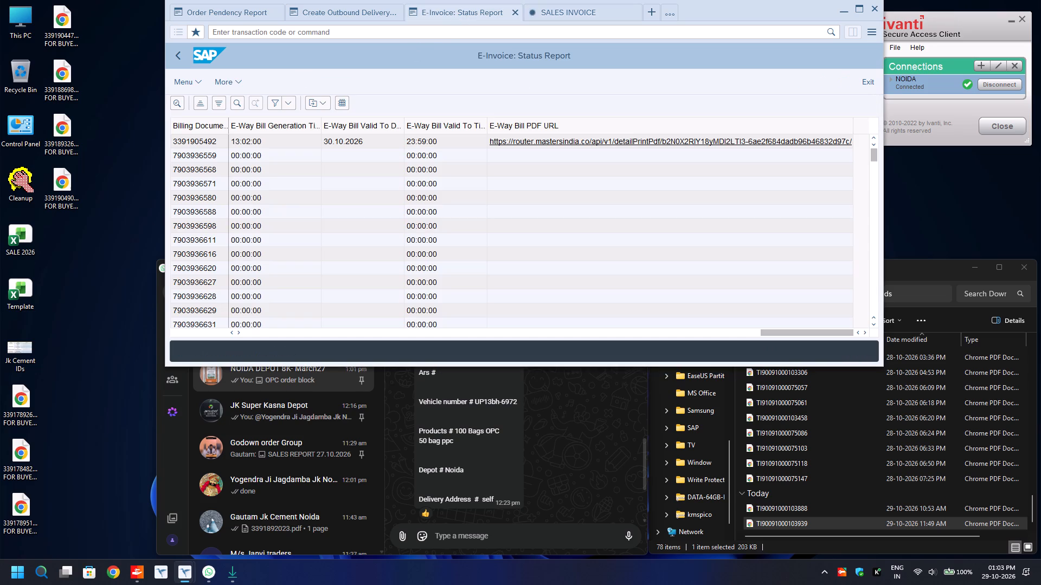
pyautogui.click(589, 142)
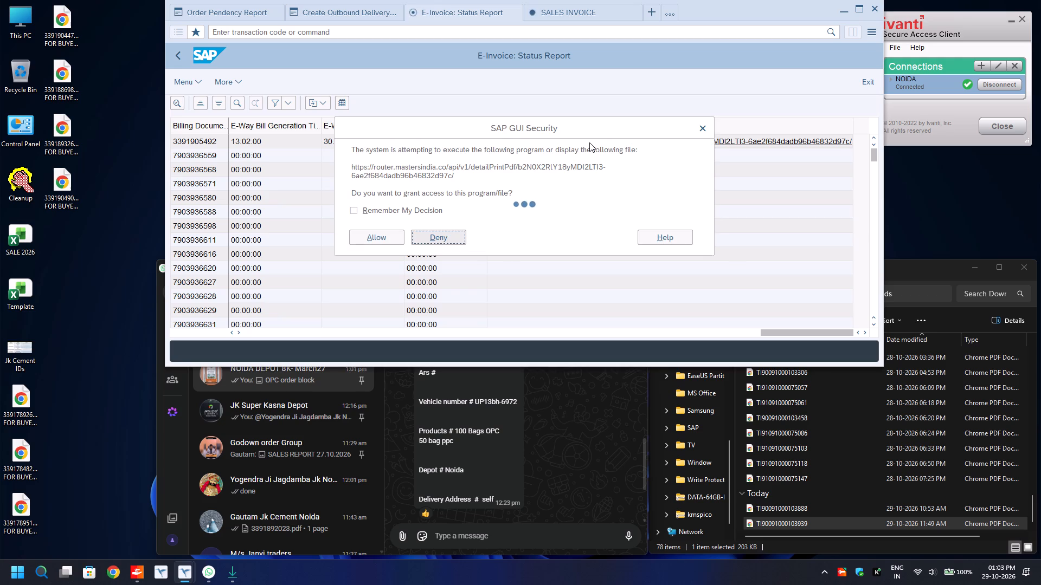
pyautogui.press('Left')
pyautogui.press('Return')
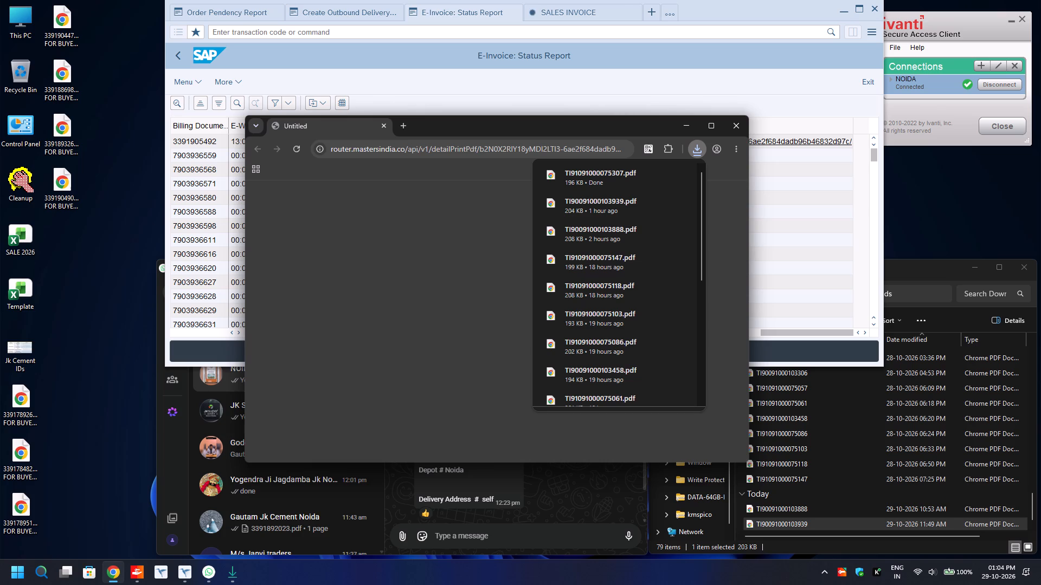
pyautogui.click(661, 175)
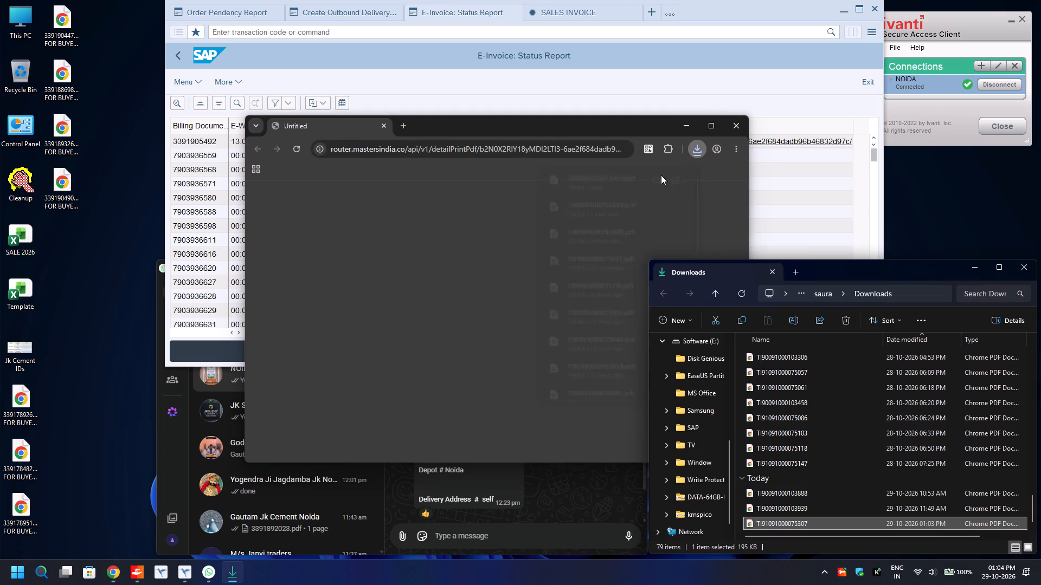
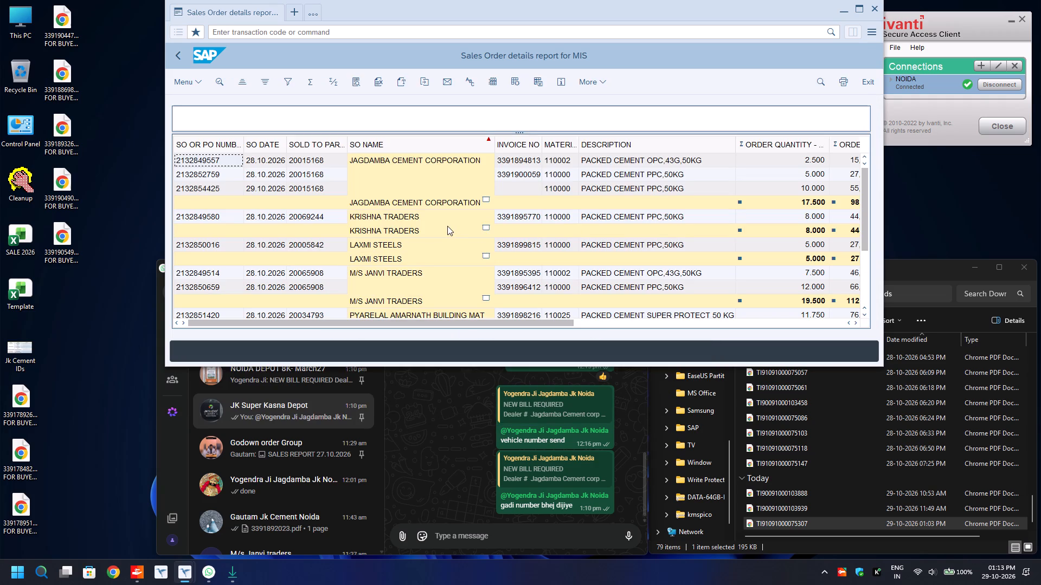
pyautogui.click(209, 185)
pyautogui.hotkey('ctrl', 'y')
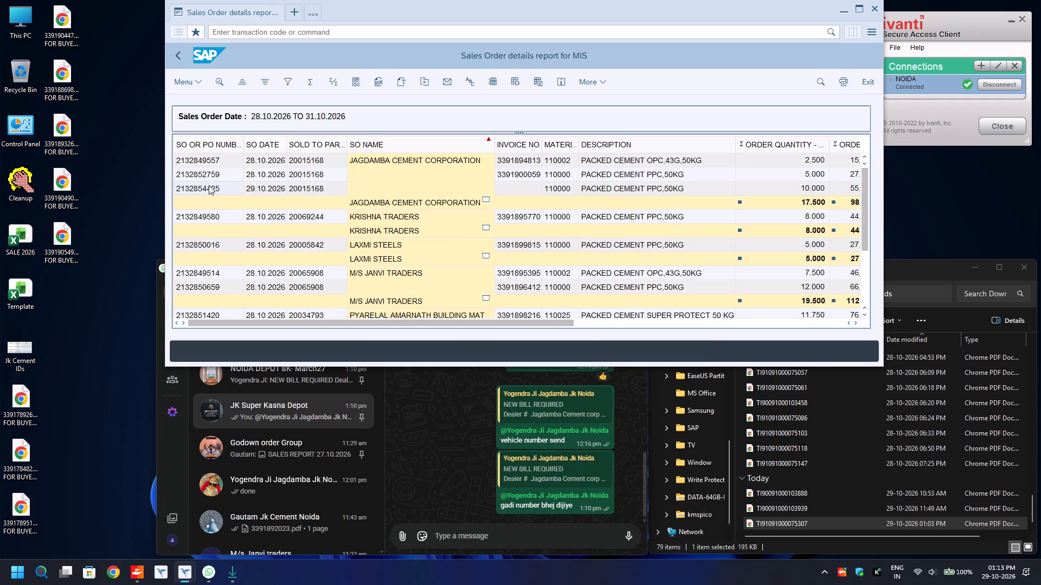
pyautogui.hotkey('ctrl', 'c')
pyautogui.hotkey('ctrl', 'n')
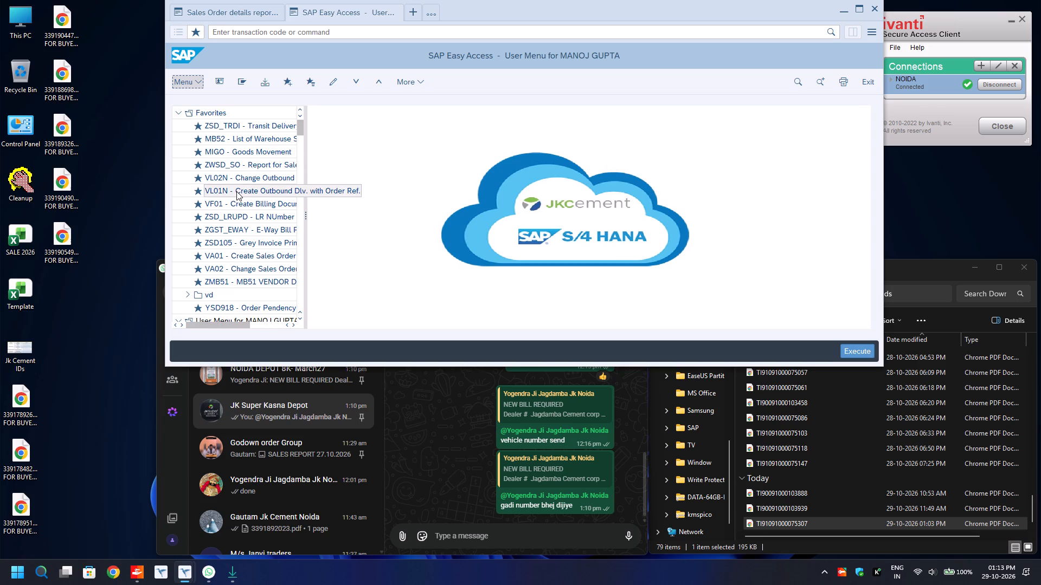
pyautogui.doubleClick(236, 191)
pyautogui.hotkey('ctrl', 'v')
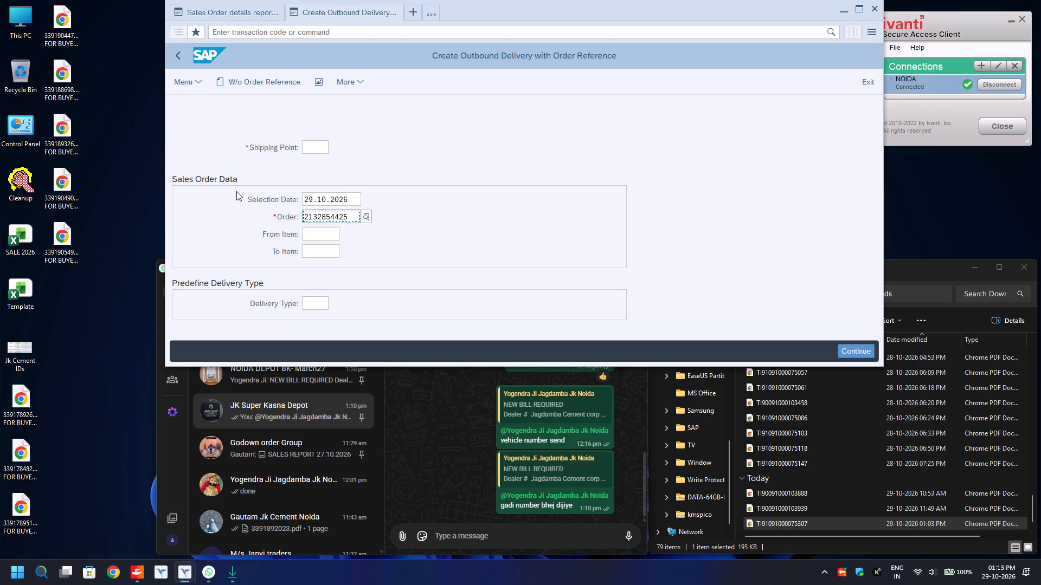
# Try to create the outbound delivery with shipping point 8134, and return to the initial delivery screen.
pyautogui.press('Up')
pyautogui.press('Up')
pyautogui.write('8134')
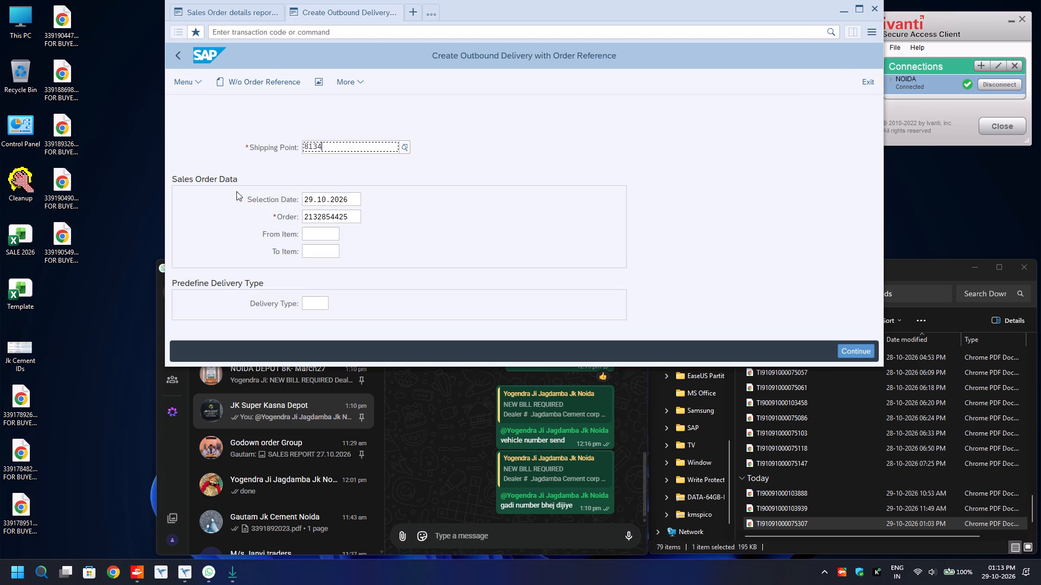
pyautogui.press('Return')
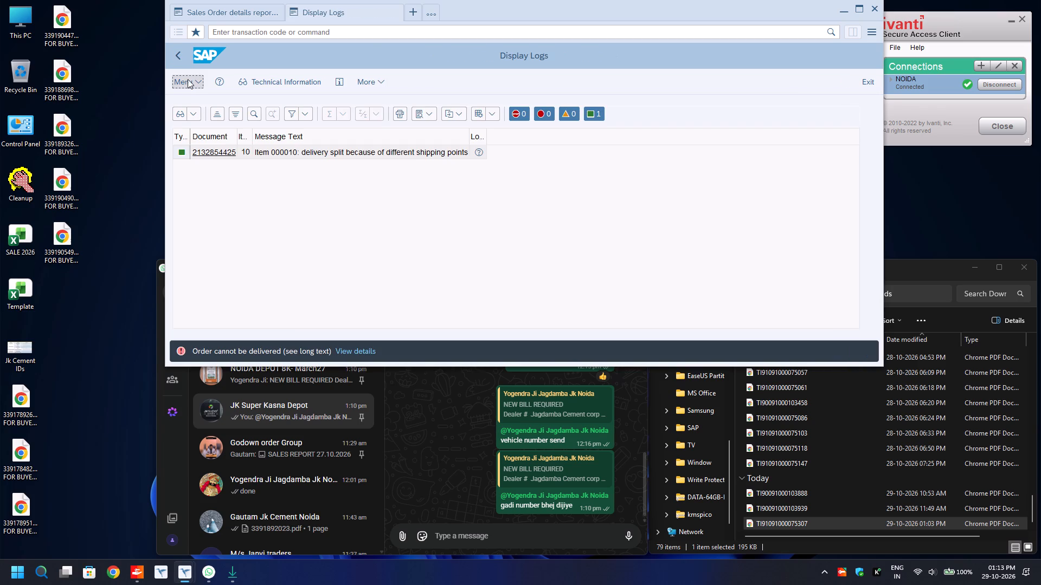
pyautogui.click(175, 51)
pyautogui.press('Up')
pyautogui.press('Up')
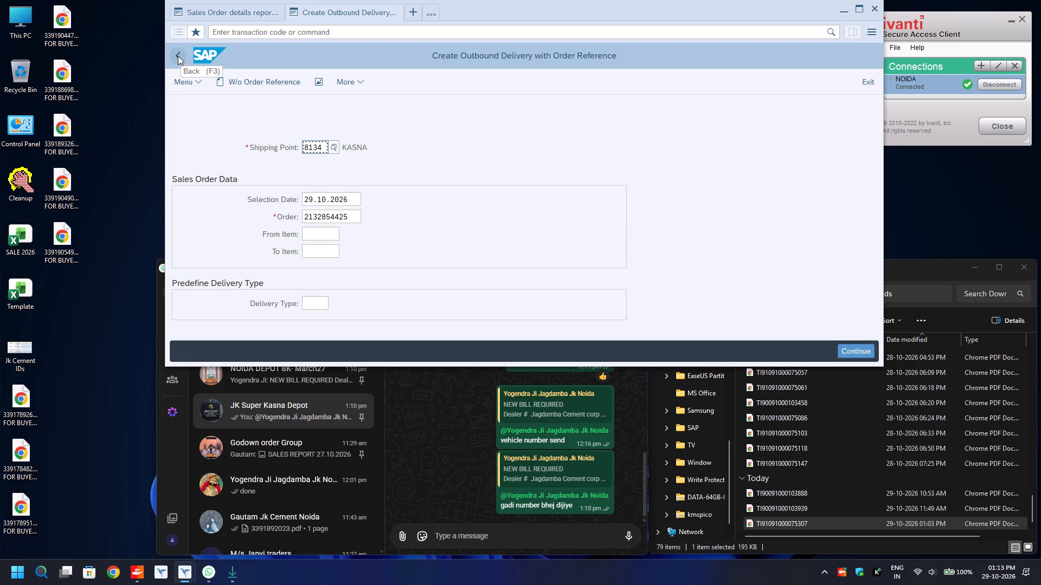
pyautogui.press('BackSpace')
pyautogui.press('5')
pyautogui.press('Return')
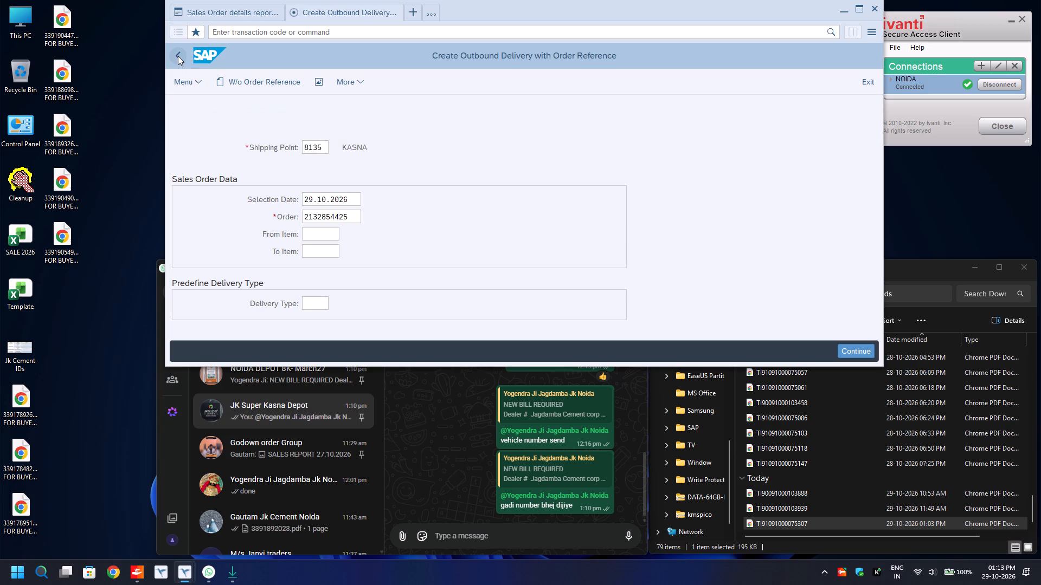
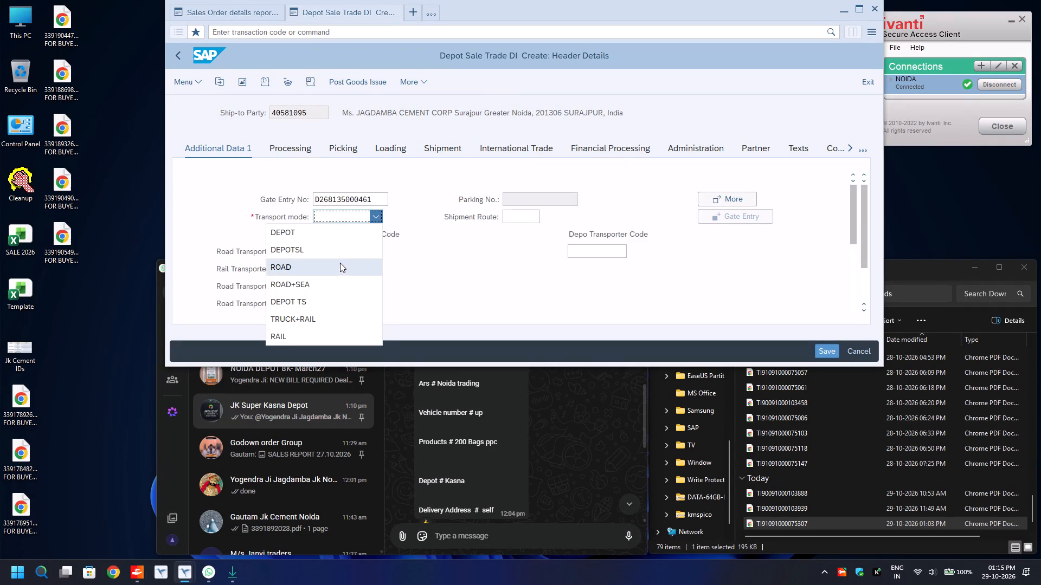
# Set the delivery header's transport mode to ROAD and fill in Road Transporter1 with the suggested entry.
pyautogui.click(340, 263)
pyautogui.click(339, 247)
pyautogui.press('BackSpace')
pyautogui.press('Down')
pyautogui.press('Return')
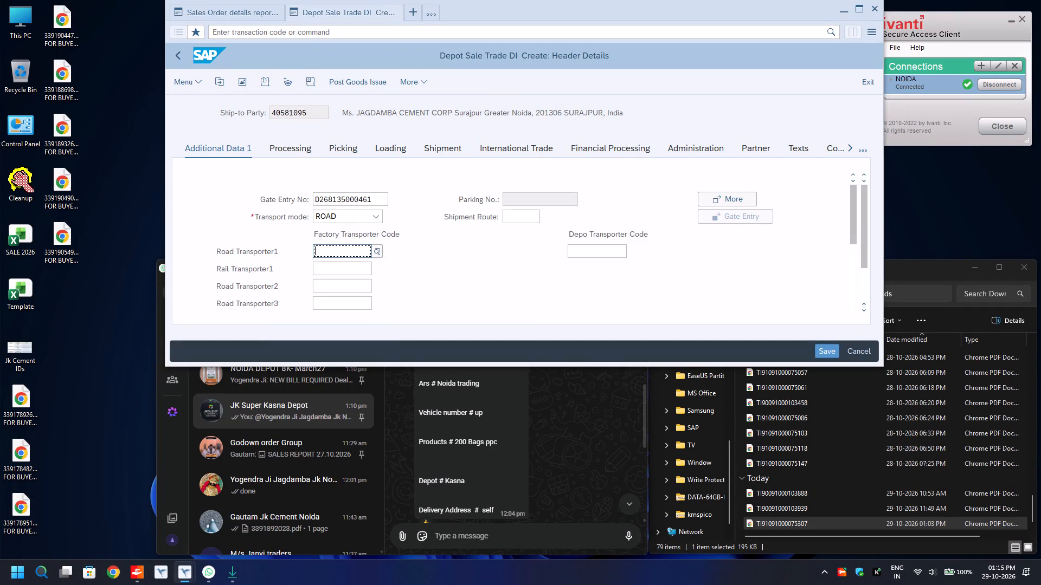
# In the E-Way Bill Data, set the transport mode to Road and the distance to 30.
pyautogui.press('Return')
pyautogui.write('ro')
pyautogui.press('Tab')
pyautogui.press('Tab')
pyautogui.press('BackSpace')
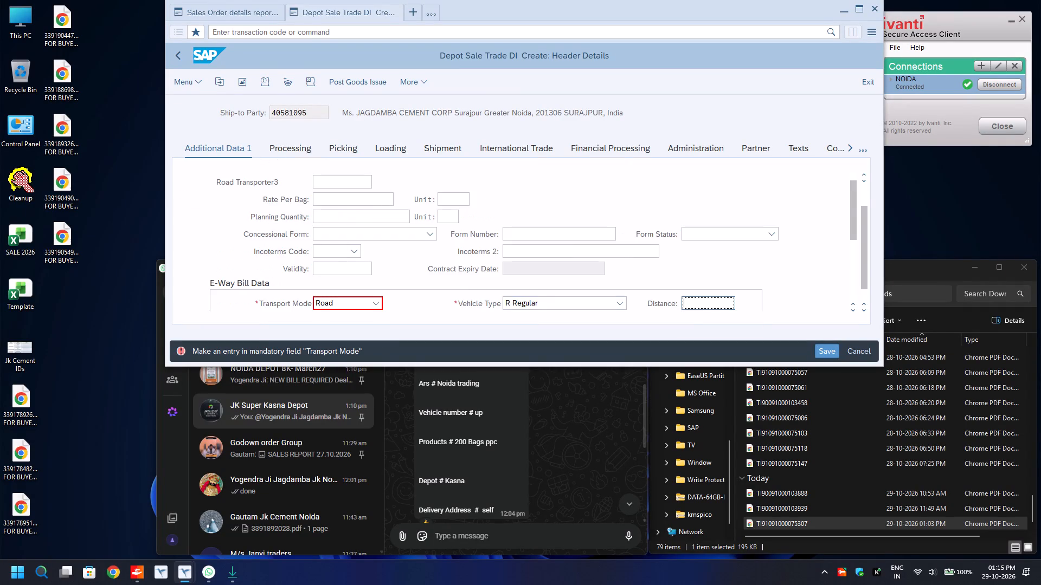
pyautogui.press('Down')
pyautogui.press('Return')
pyautogui.press('Down')
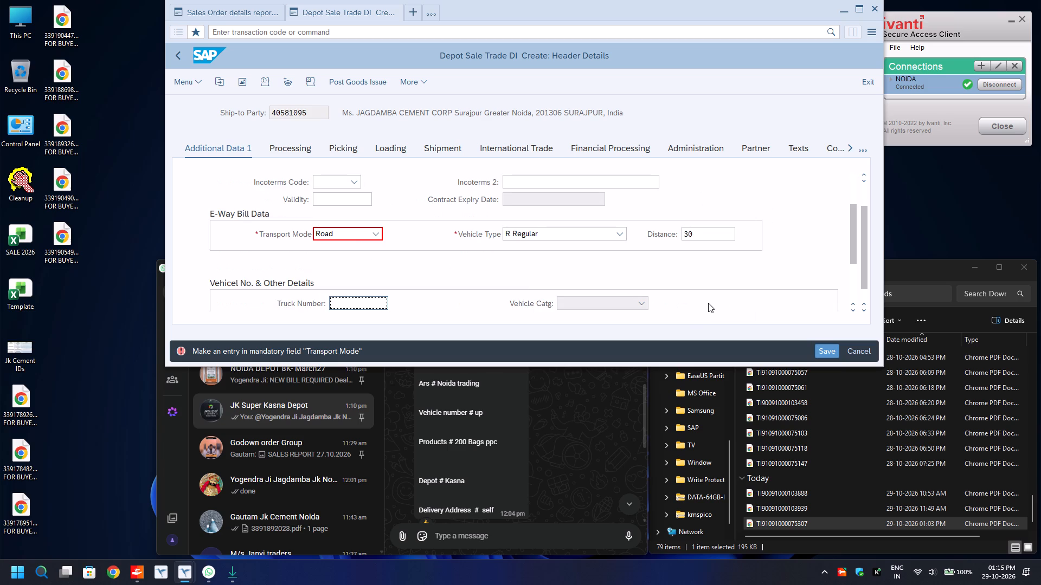
pyautogui.write('up14c')
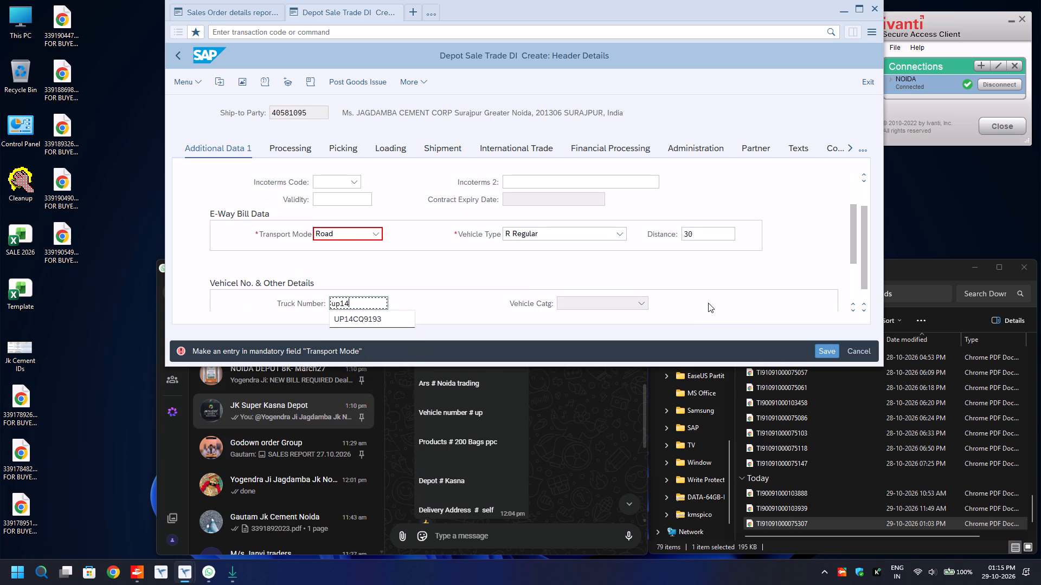
pyautogui.press('Down')
pyautogui.press('Return')
pyautogui.press('Tab')
pyautogui.press('Tab')
pyautogui.press('BackSpace')
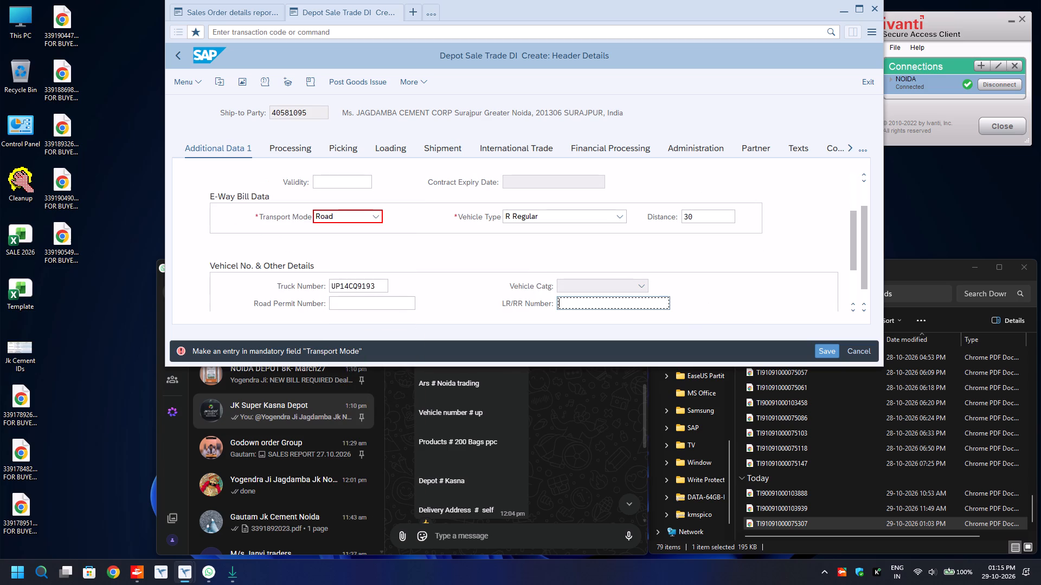
pyautogui.press('Down')
pyautogui.press('Return')
# Set the shipment route to ROUTE and post goods issue for the delivery.
pyautogui.click(448, 149)
pyautogui.click(278, 301)
pyautogui.press('BackSpace')
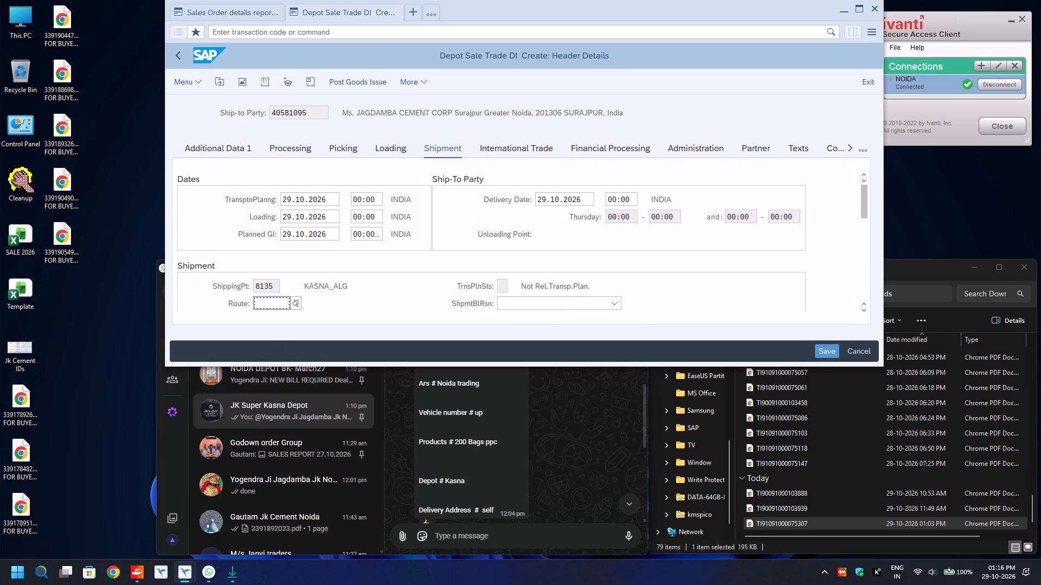
pyautogui.press('Down')
pyautogui.press('Return')
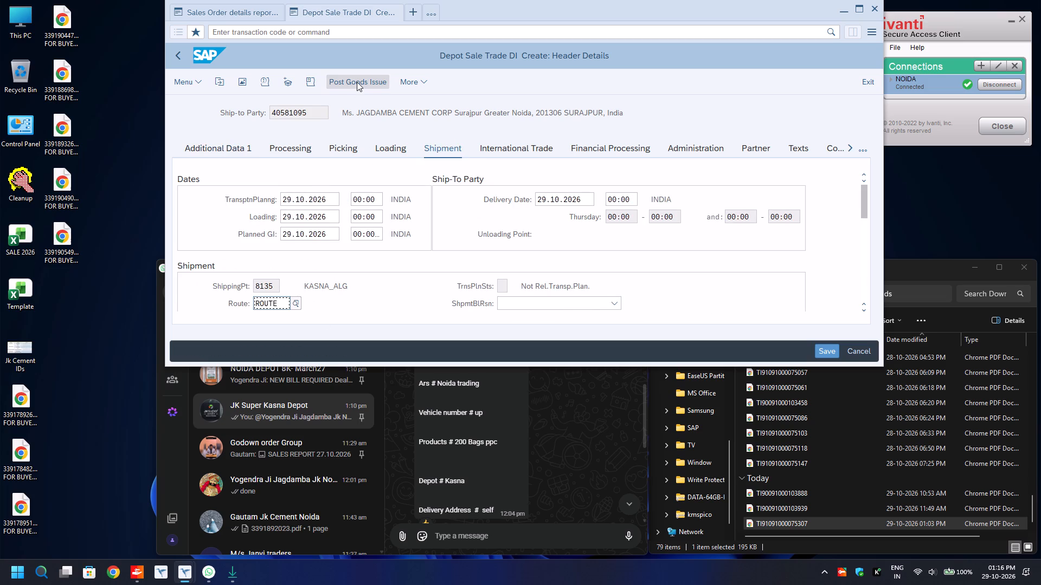
pyautogui.click(357, 82)
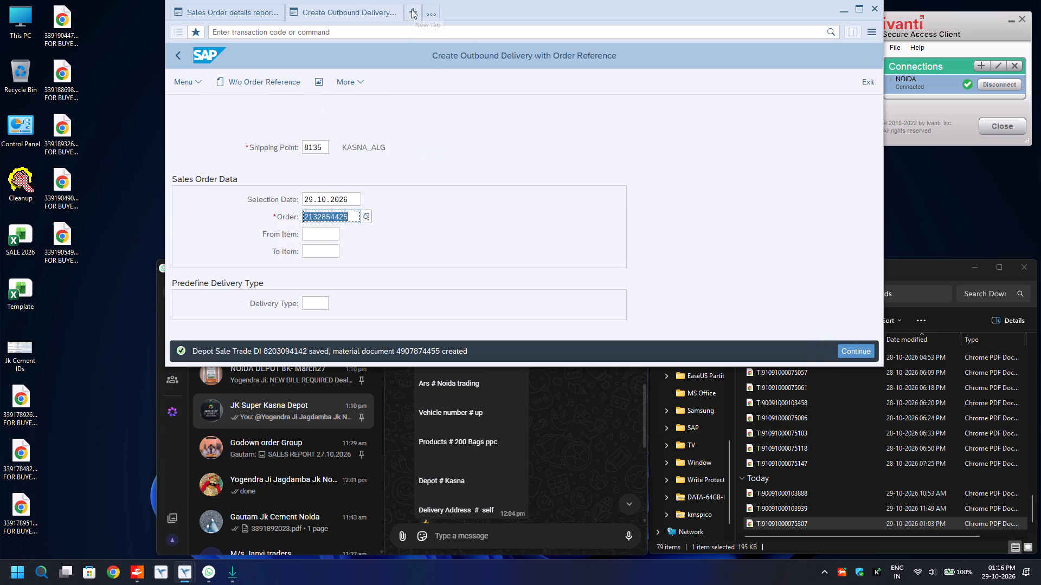
# Open ZGST_EWAY in a new session and select e-Invoice with process Sales and Distribution and sales organization 1000.
pyautogui.click(412, 9)
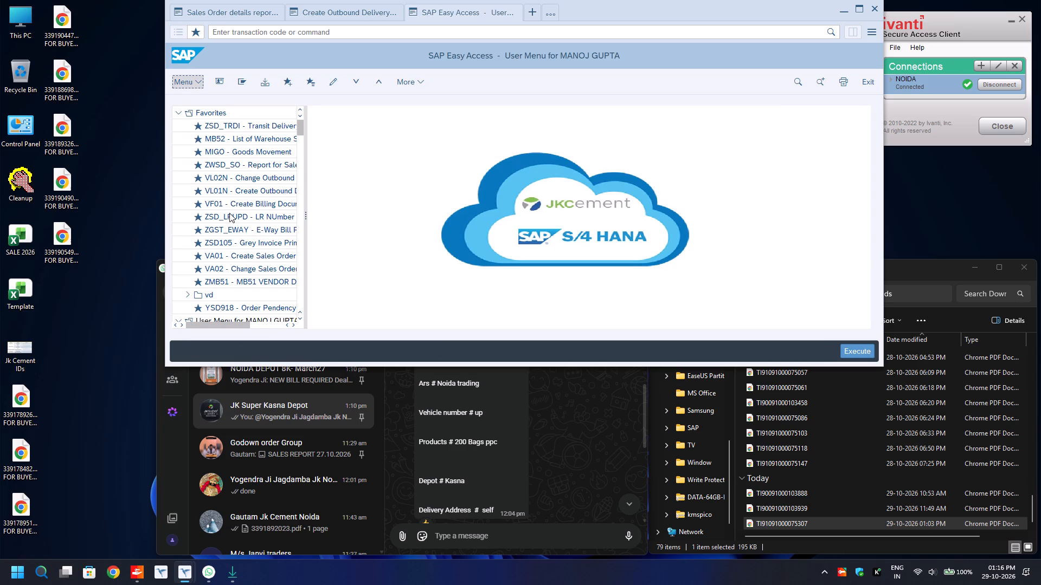
pyautogui.doubleClick(237, 229)
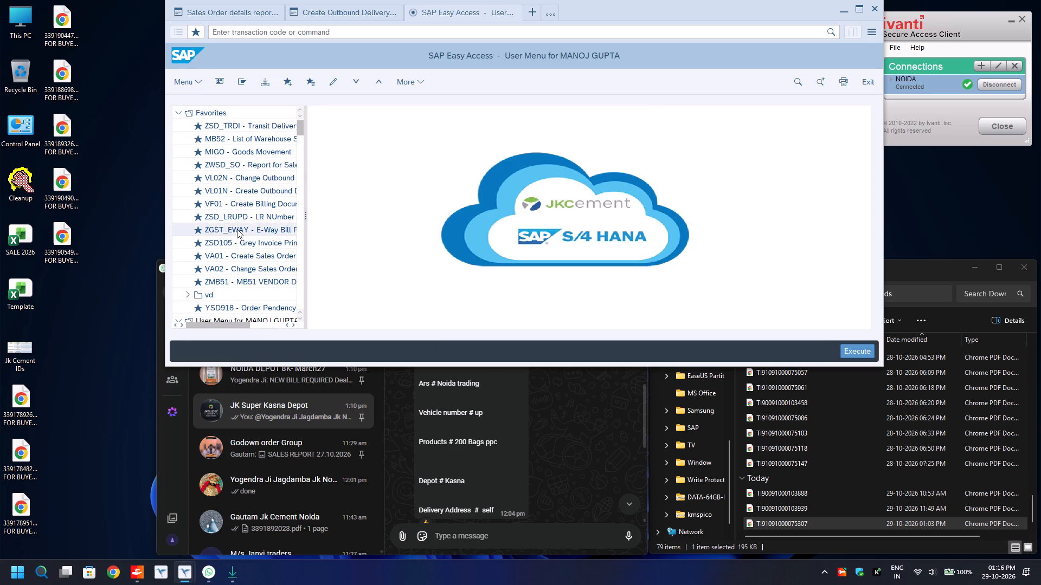
pyautogui.click(350, 144)
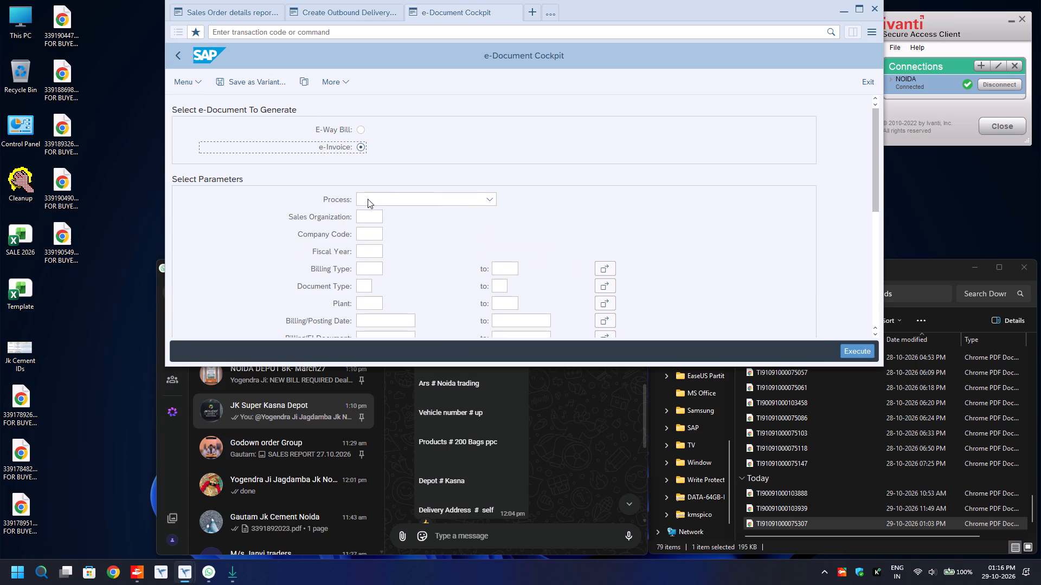
pyautogui.moveTo(368, 199); pyautogui.dragTo(368, 220)
pyautogui.click(368, 220)
pyautogui.press('BackSpace')
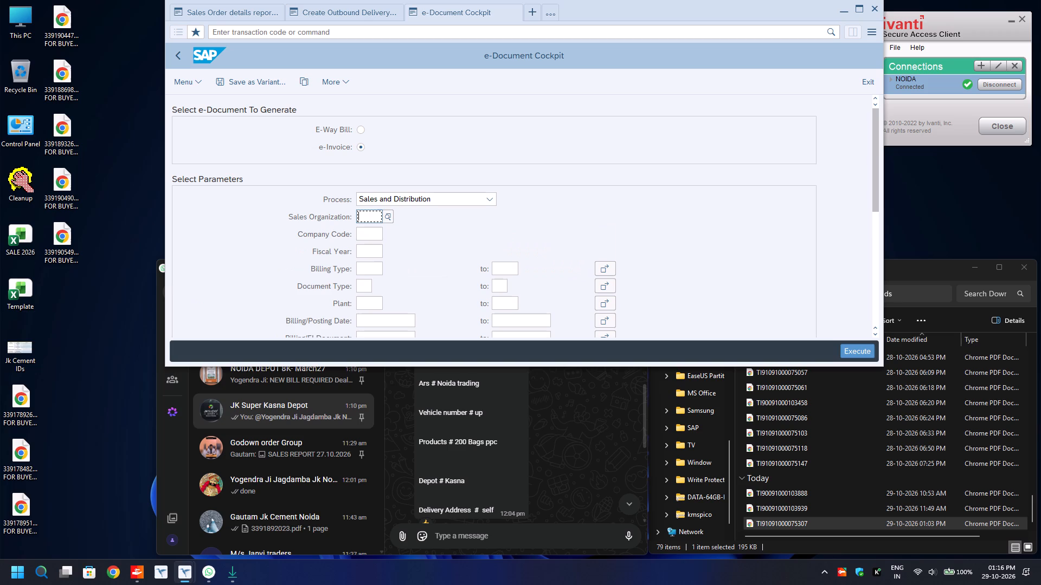
pyautogui.press('Down')
pyautogui.press('Return')
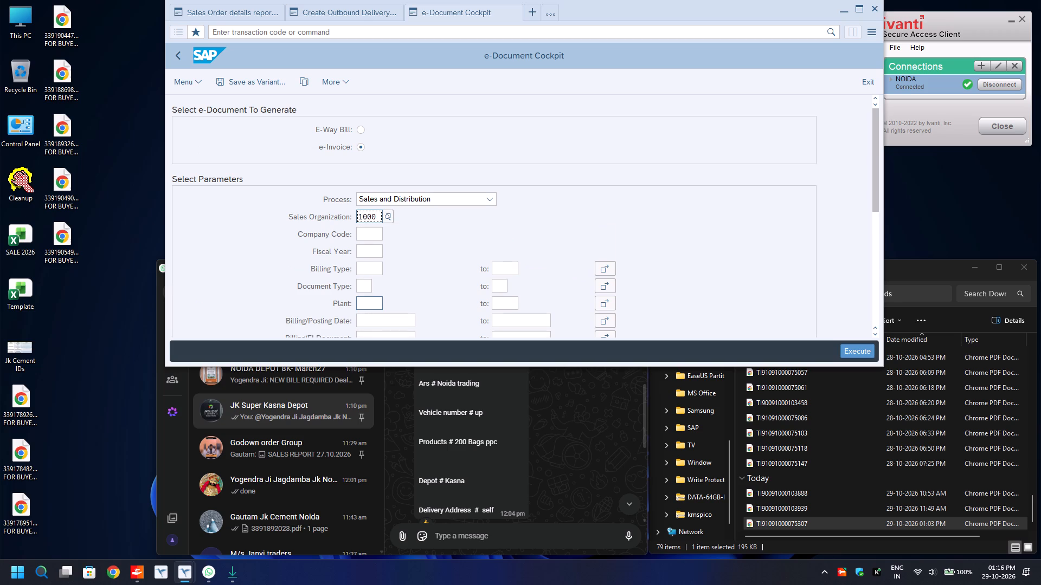
# Set the plant to 8135 and the billing/posting date to 29.10.2026.
pyautogui.click(372, 306)
pyautogui.write('14')
pyautogui.press('BackSpace')
pyautogui.press('BackSpace')
pyautogui.write('8135')
pyautogui.press('Return')
pyautogui.press('Down')
pyautogui.press('BackSpace')
pyautogui.press('Down')
pyautogui.press('Return')
# Run the e-invoice Status Report with the e-Invoice with E-Way Bill option, and rerun it to refresh the document status.
pyautogui.scroll(-11, 372, 306)
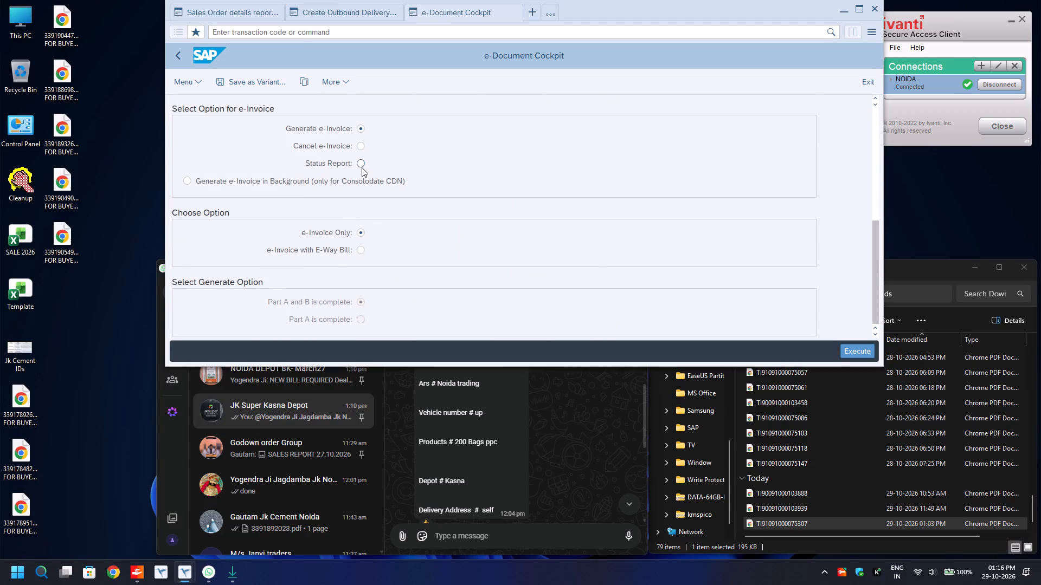
pyautogui.click(362, 167)
pyautogui.click(356, 249)
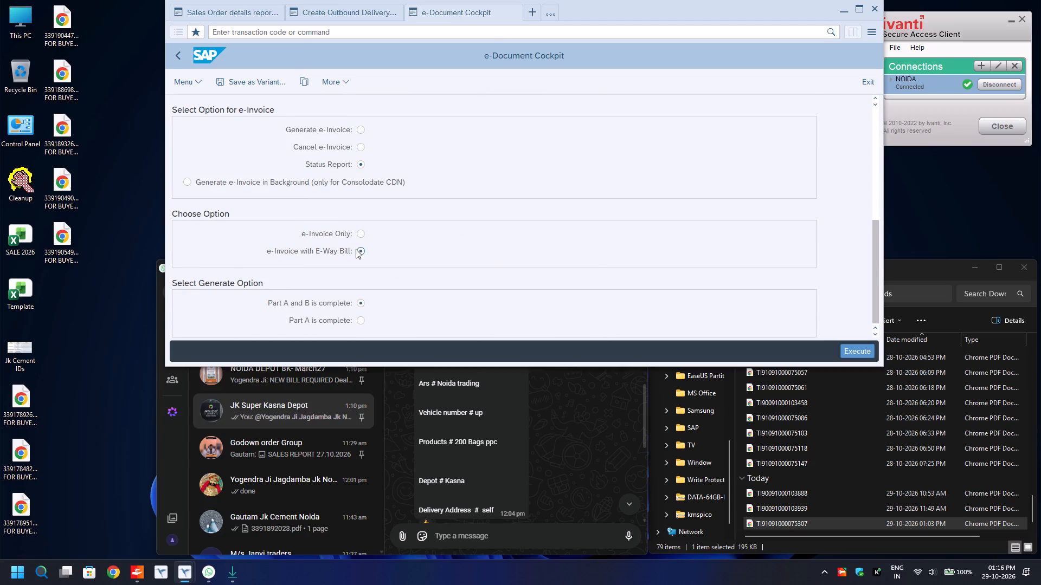
pyautogui.press('F8')
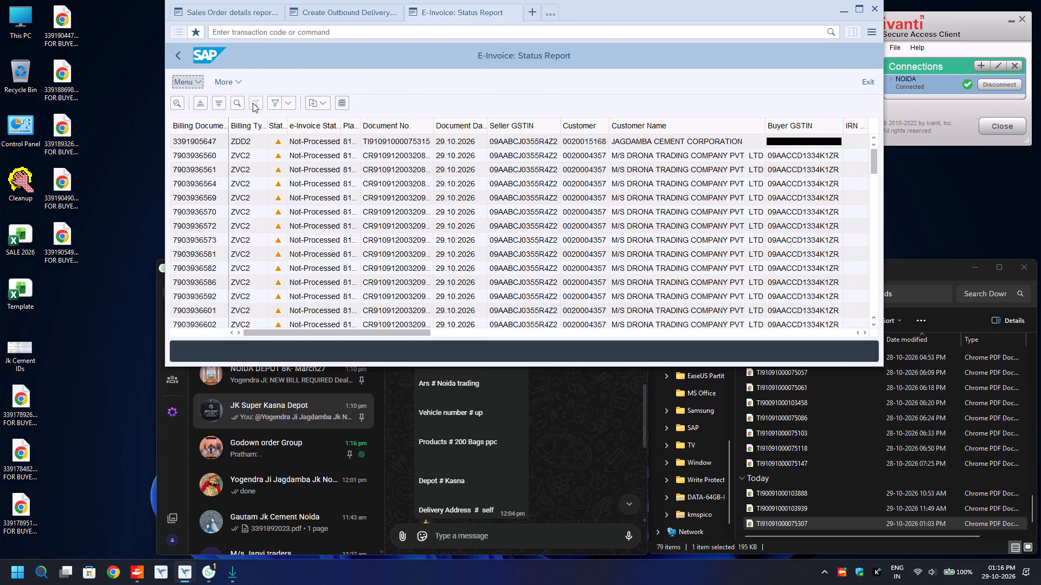
pyautogui.click(178, 57)
pyautogui.press('F8')
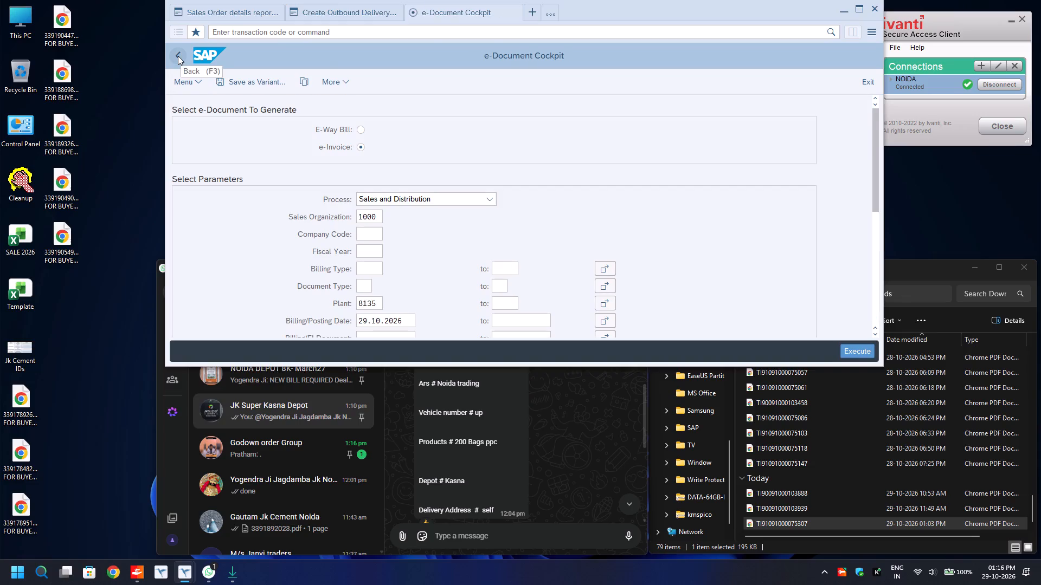
pyautogui.click(207, 140)
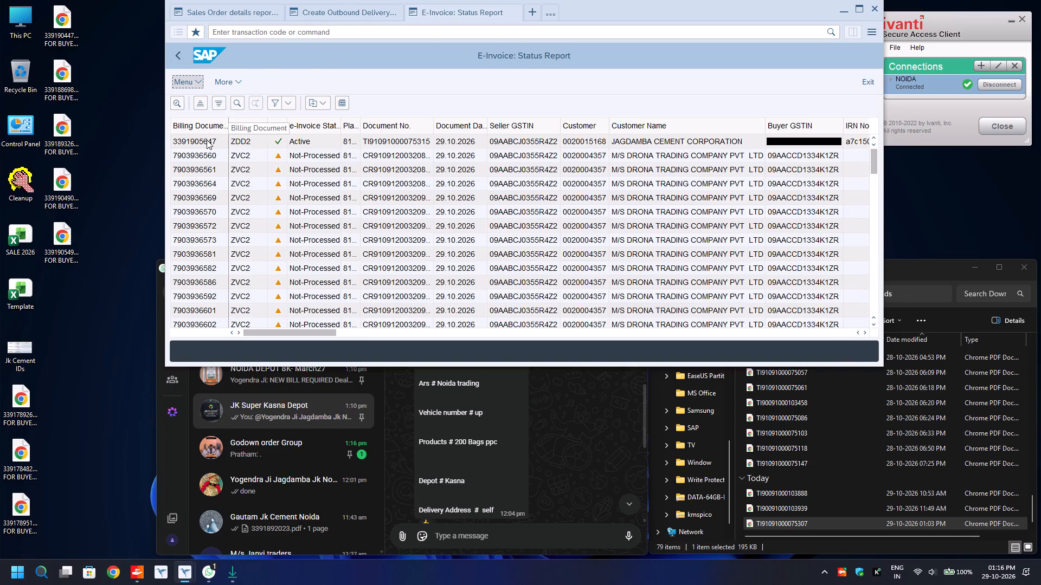
pyautogui.moveTo(286, 332); pyautogui.dragTo(643, 315)
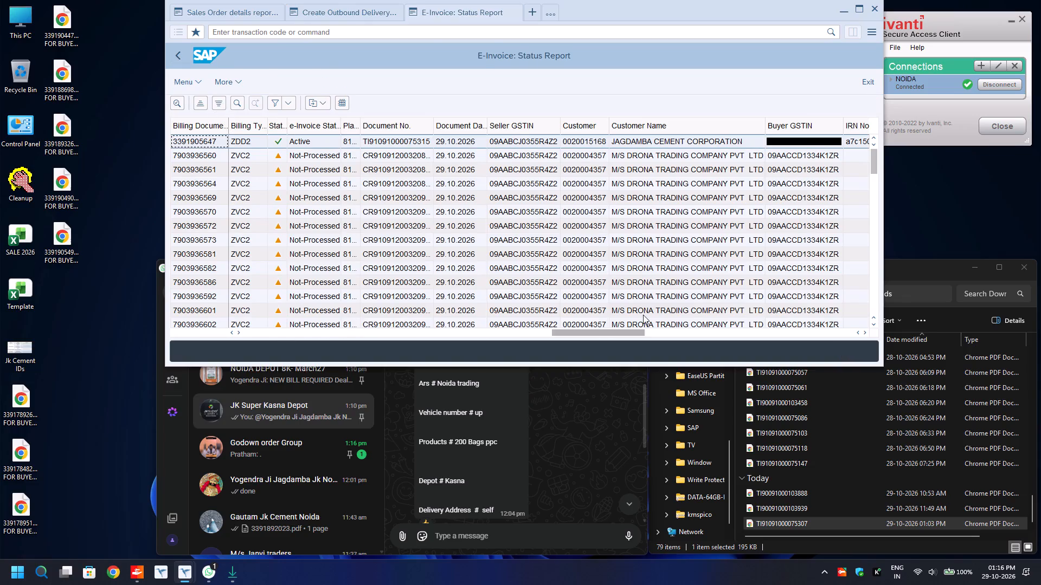
pyautogui.moveTo(643, 315); pyautogui.dragTo(989, 324)
pyautogui.click(205, 142)
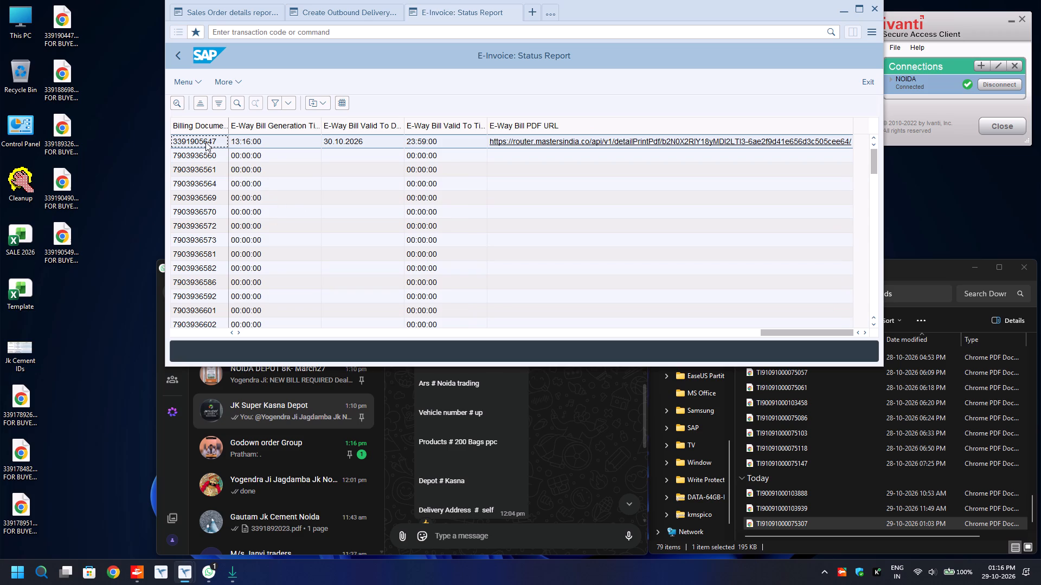
pyautogui.hotkey('ctrl', 'y')
pyautogui.hotkey('ctrl', 'c')
pyautogui.hotkey('ctrl', 'n')
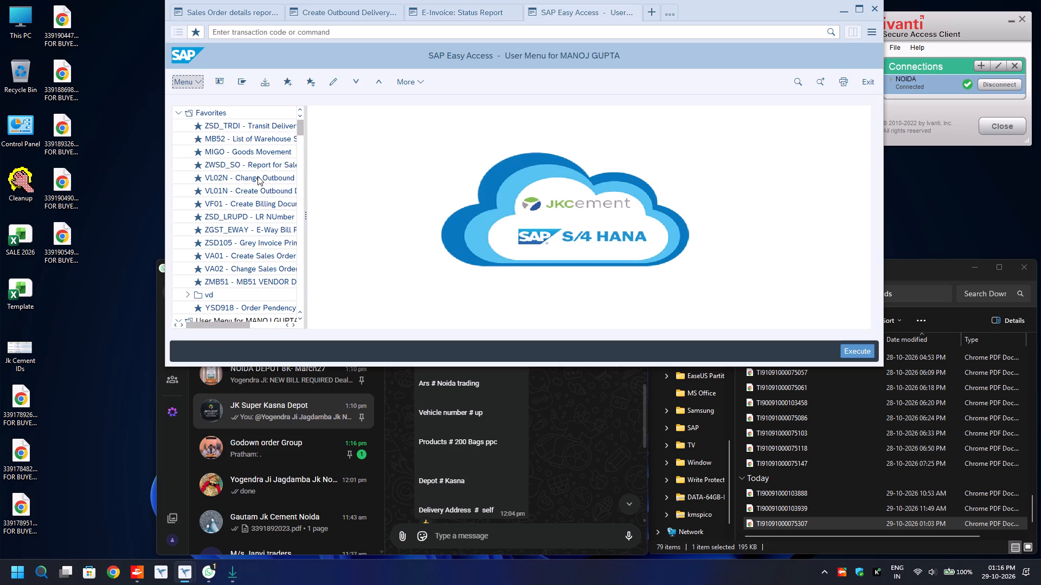
pyautogui.doubleClick(237, 244)
pyautogui.hotkey('ctrl', 'v')
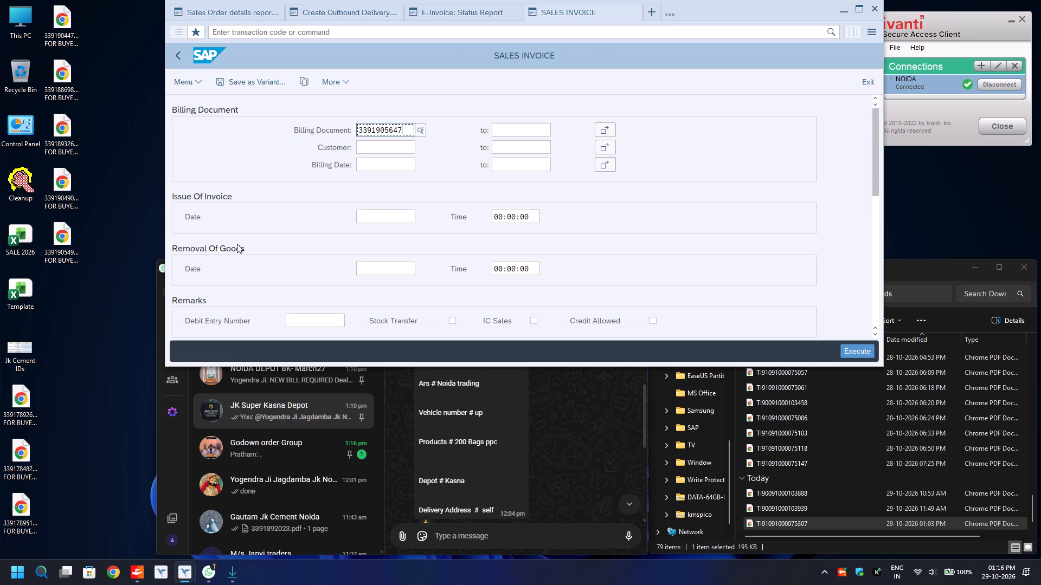
# Download the Original For Buyer invoice copy with A4 Page Print, Digitally Signed, Add New Signature and Download selected.
pyautogui.scroll(-7, 237, 244)
pyautogui.click(187, 248)
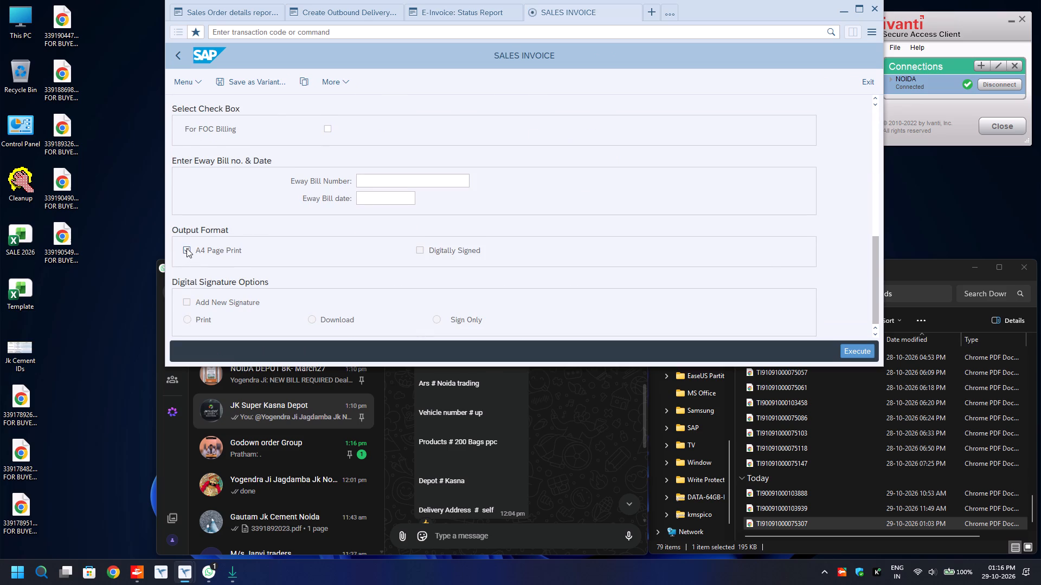
pyautogui.press('Tab')
pyautogui.press('space')
pyautogui.press('Tab')
pyautogui.press('space')
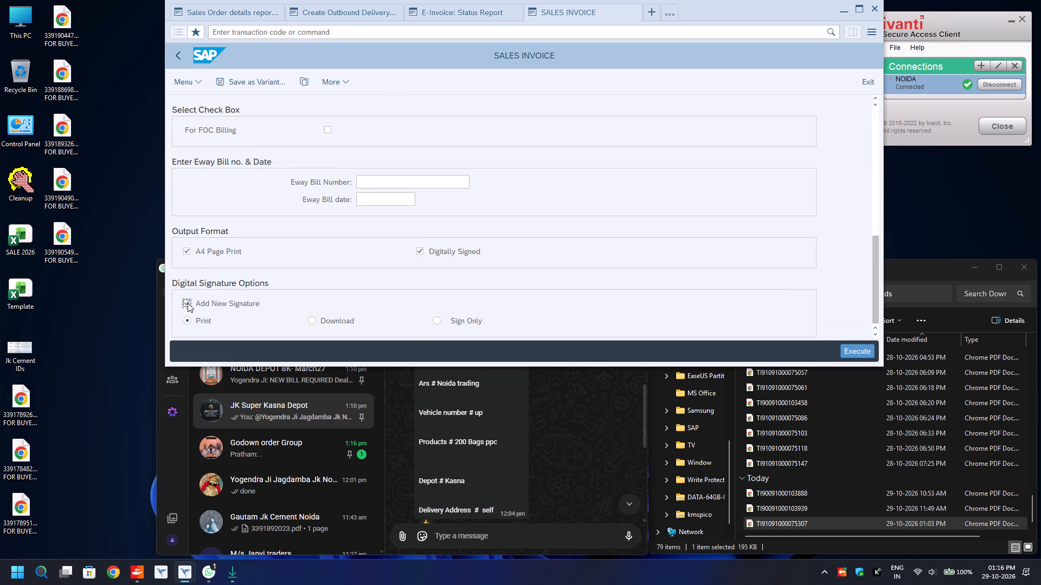
pyautogui.press('Tab')
pyautogui.press('Right')
pyautogui.press('F8')
pyautogui.press('space')
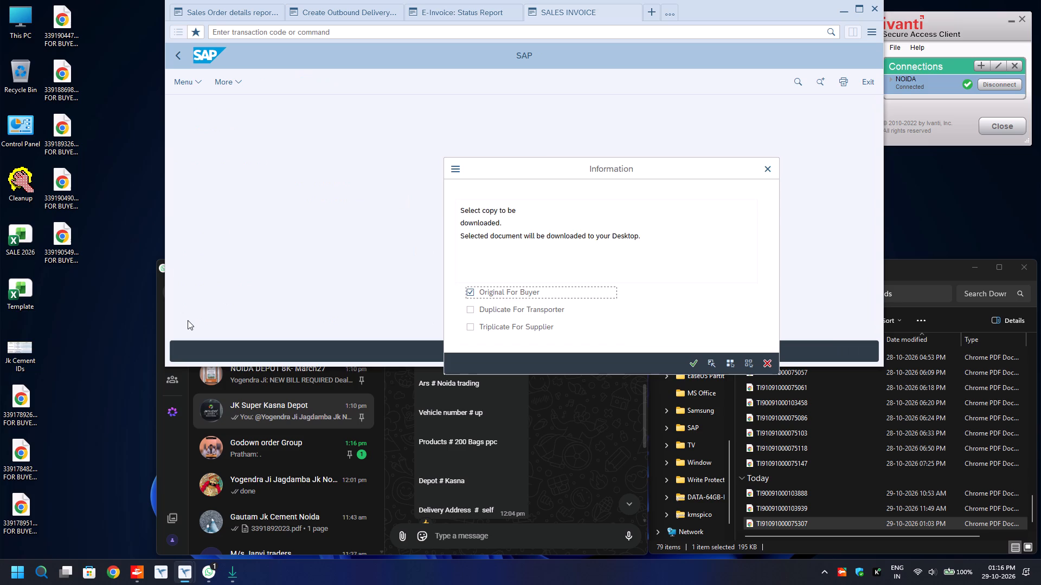
pyautogui.press('Return')
pyautogui.click(459, 6)
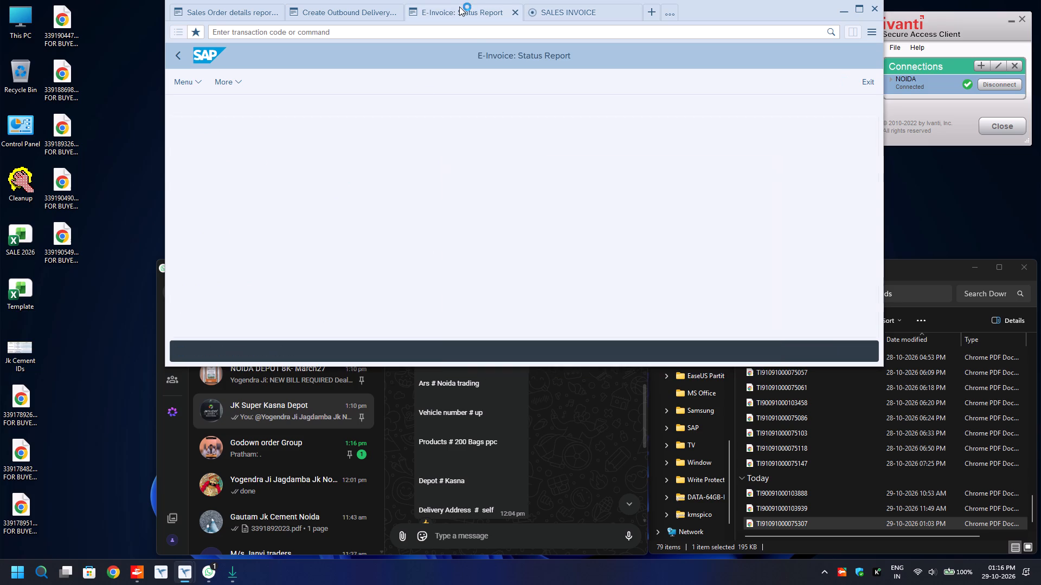
pyautogui.click(578, 137)
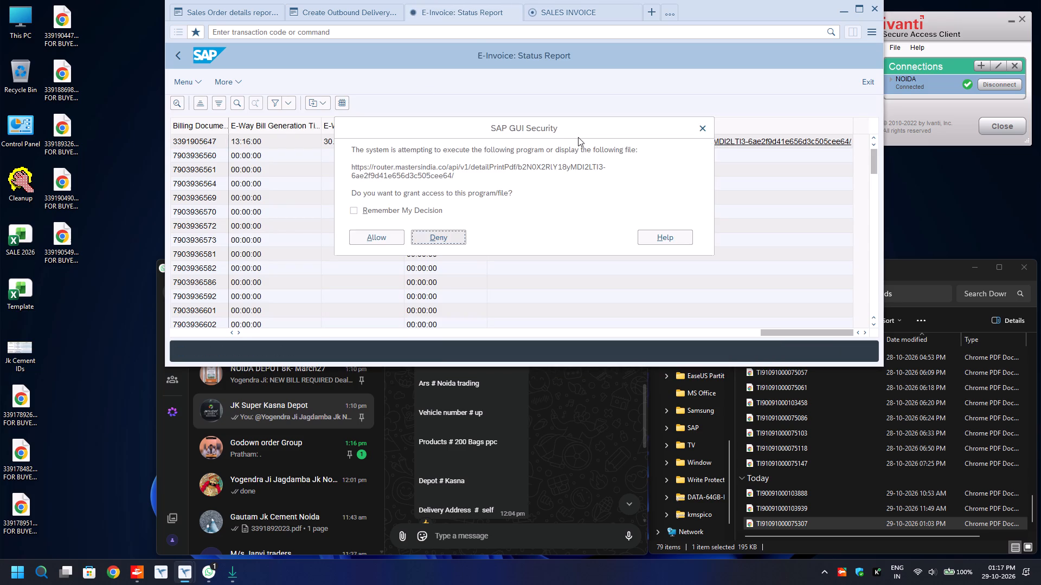
pyautogui.press('Left')
pyautogui.press('Return')
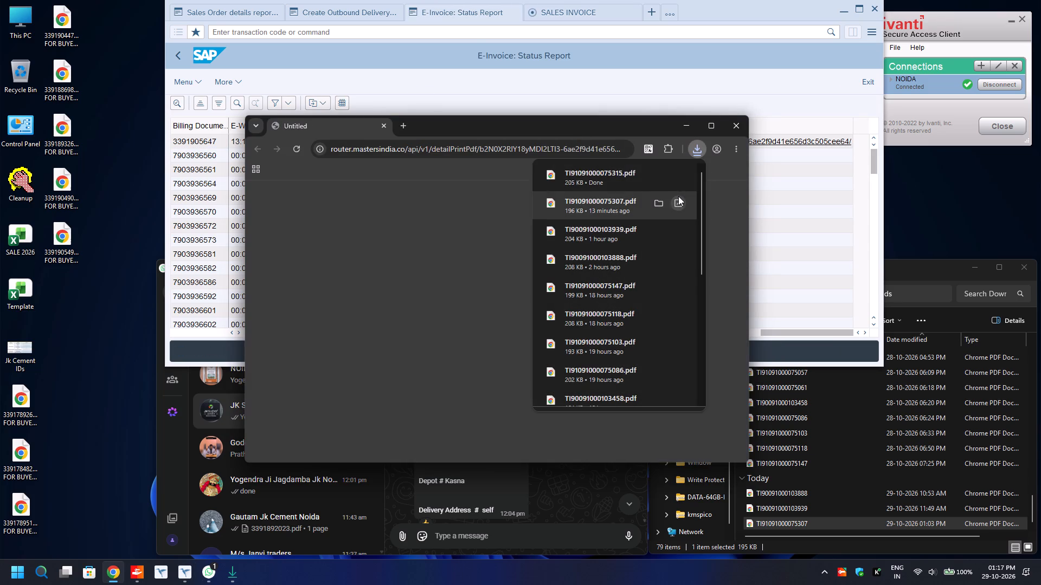
pyautogui.click(658, 175)
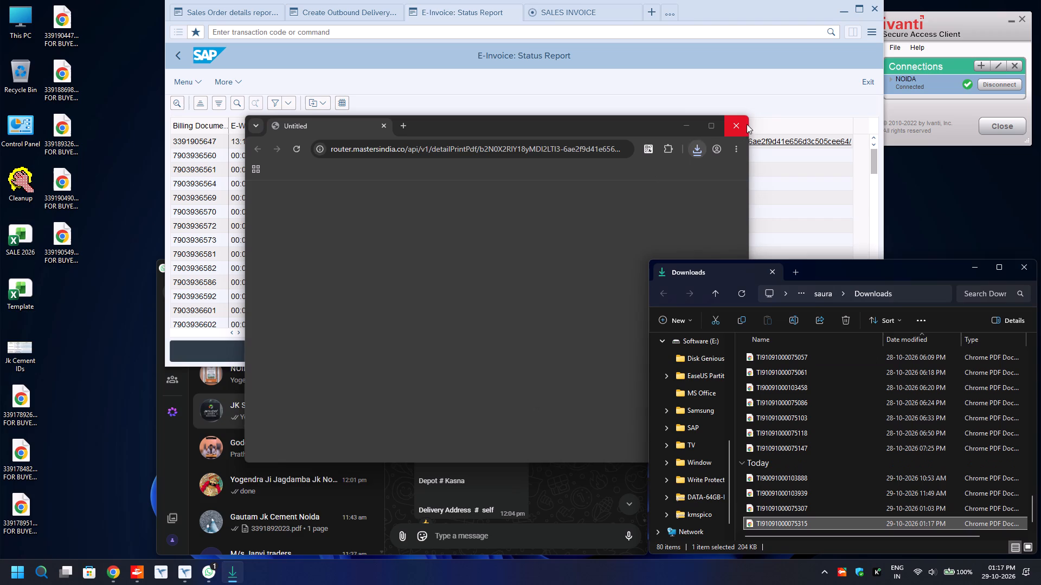
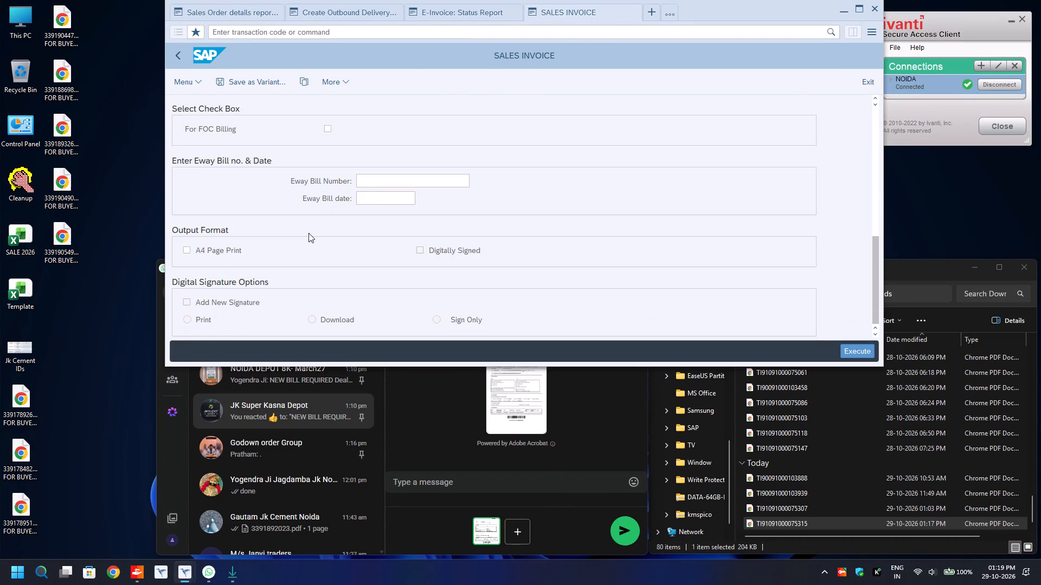
# Run the sales invoice with A4 Page Print, Digitally Signed, Add New Signature and Download enabled, and choose the Original For Buyer copy for download.
pyautogui.click(188, 250)
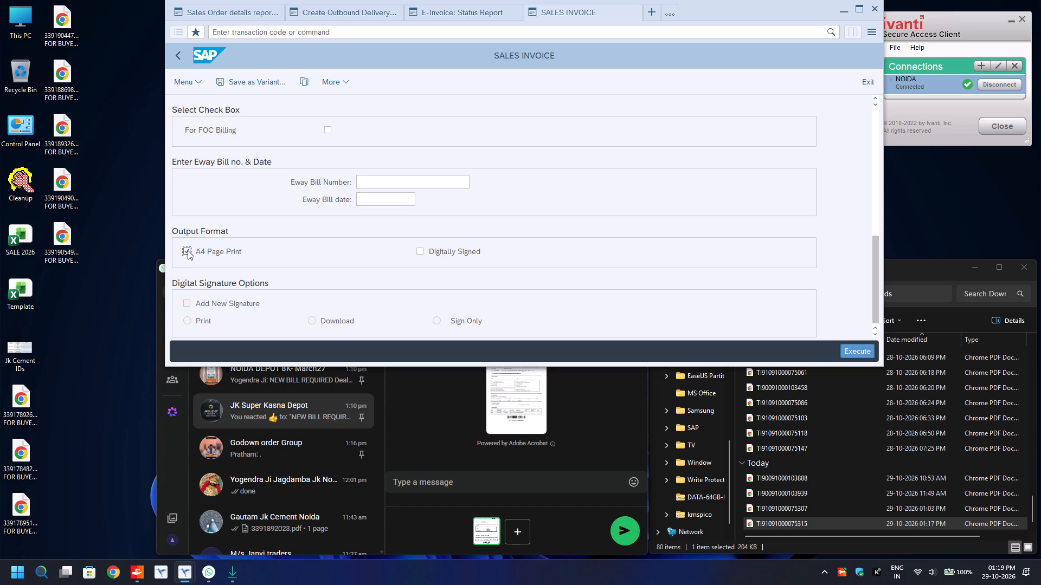
pyautogui.press('Tab')
pyautogui.press('space')
pyautogui.press('Tab')
pyautogui.press('space')
pyautogui.press('Tab')
pyautogui.press('Right')
pyautogui.press('F8')
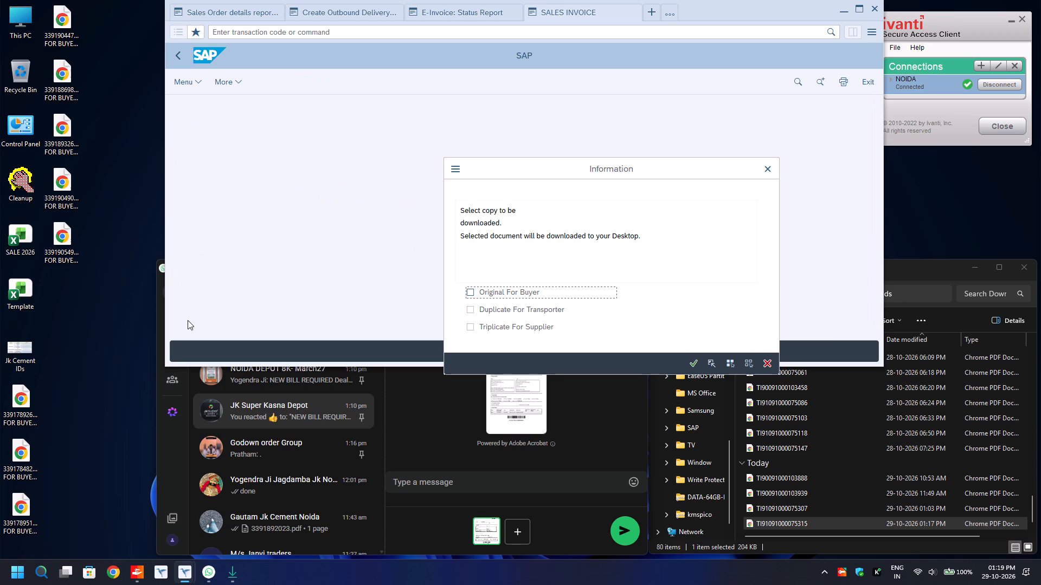
pyautogui.press('space')
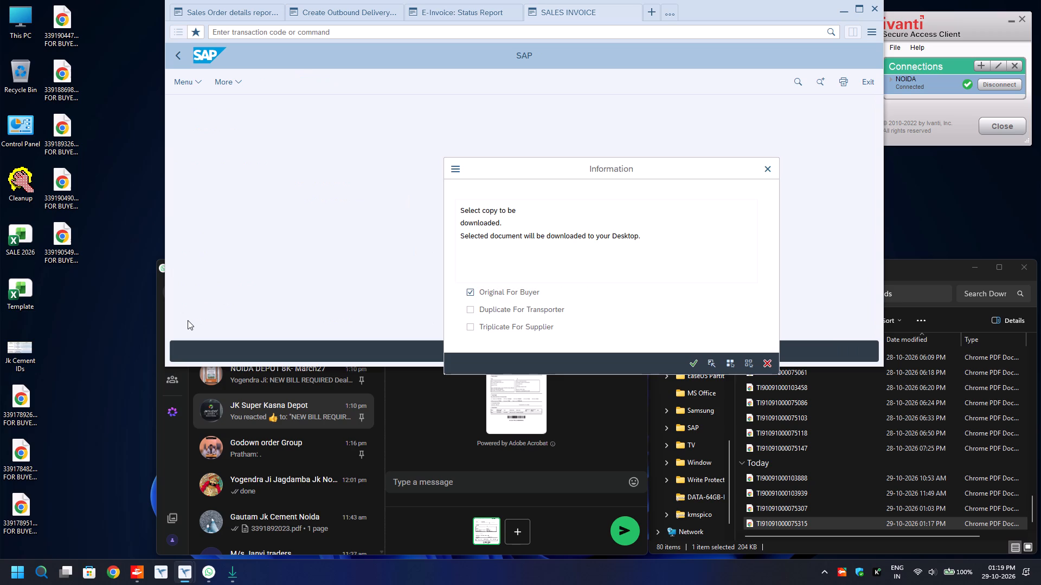
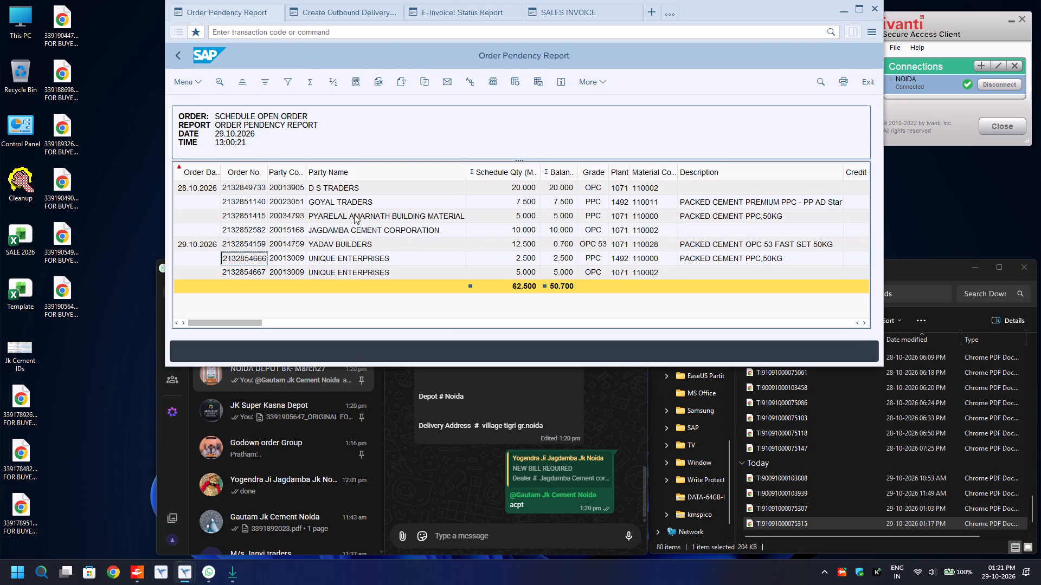
# Return to the Order Pendency Report's selection parameters and rerun the report with the same criteria to refresh the open orders.
pyautogui.click(178, 56)
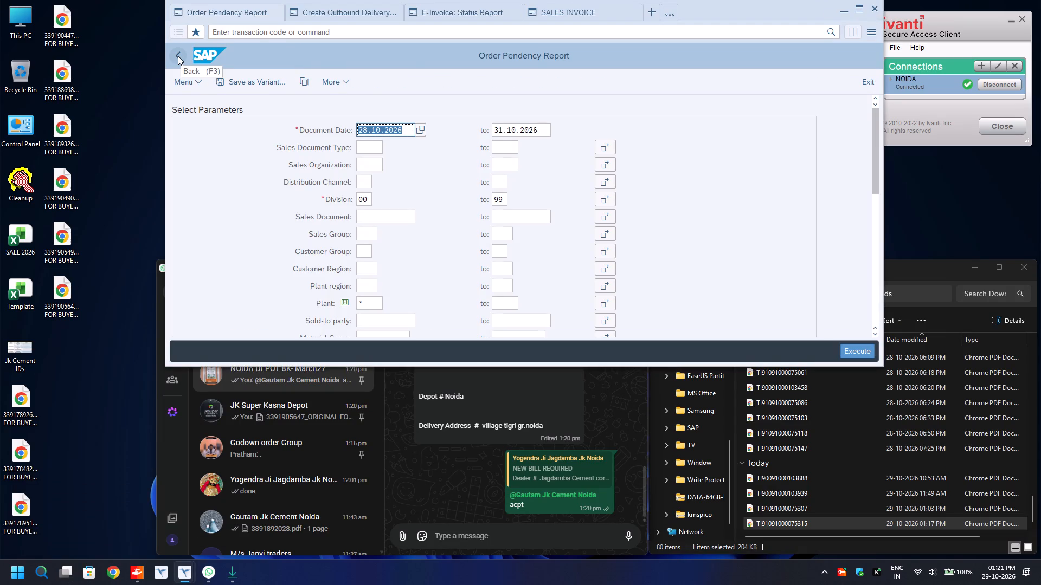
pyautogui.press('F8')
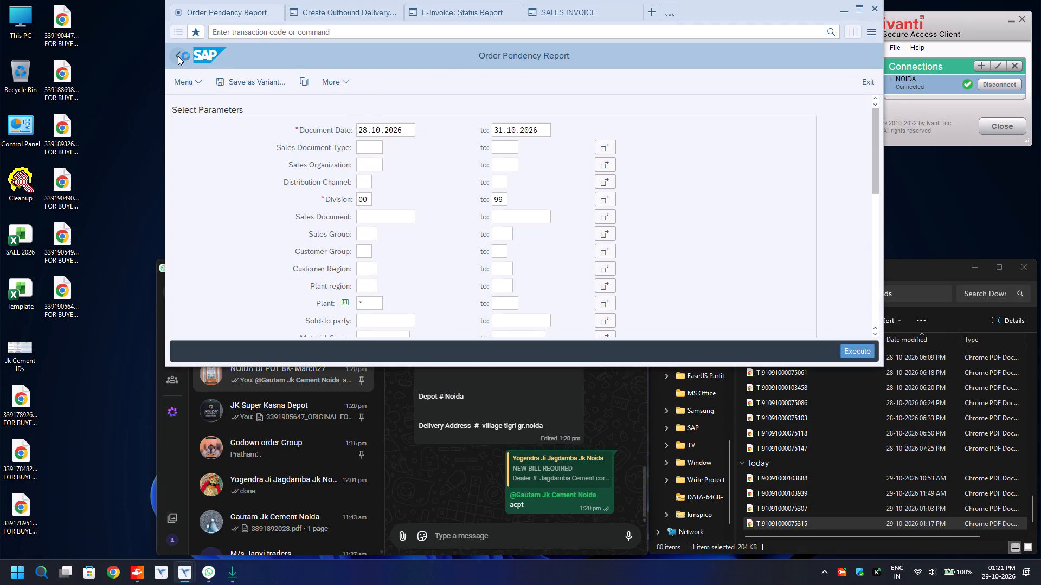
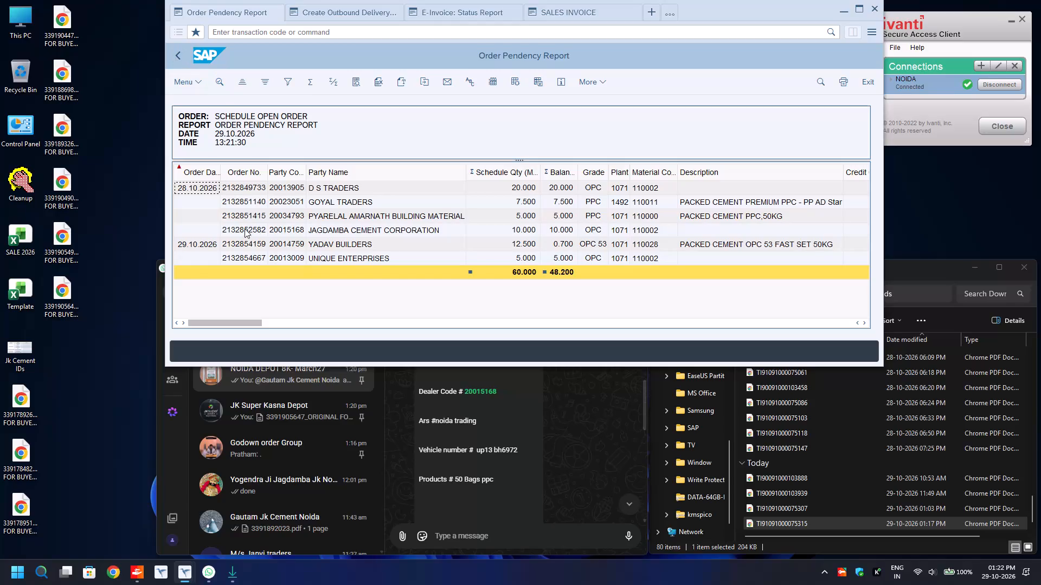
pyautogui.click(234, 258)
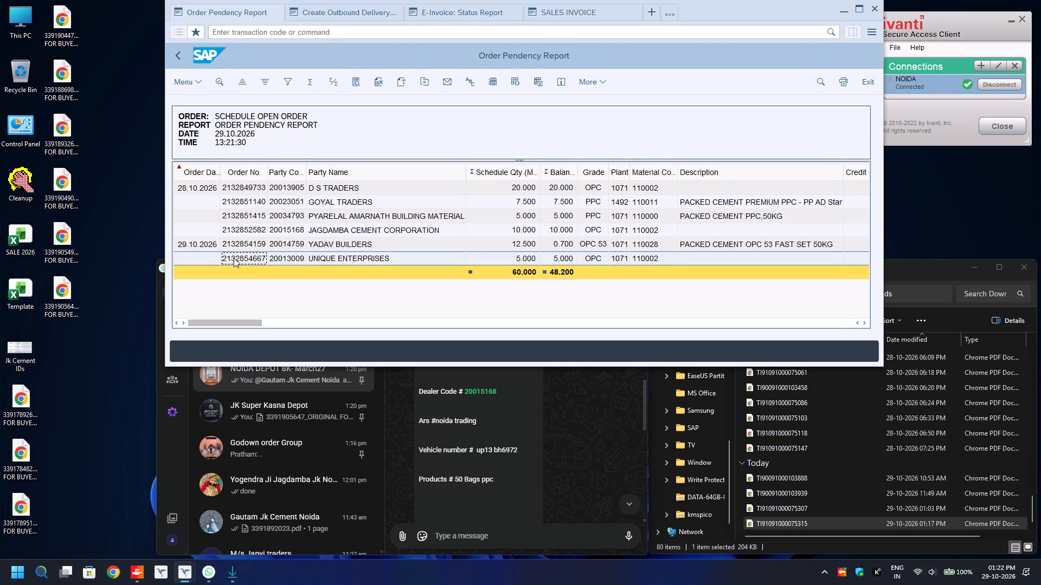
pyautogui.hotkey('ctrl', 'y')
pyautogui.hotkey('ctrl', 'c')
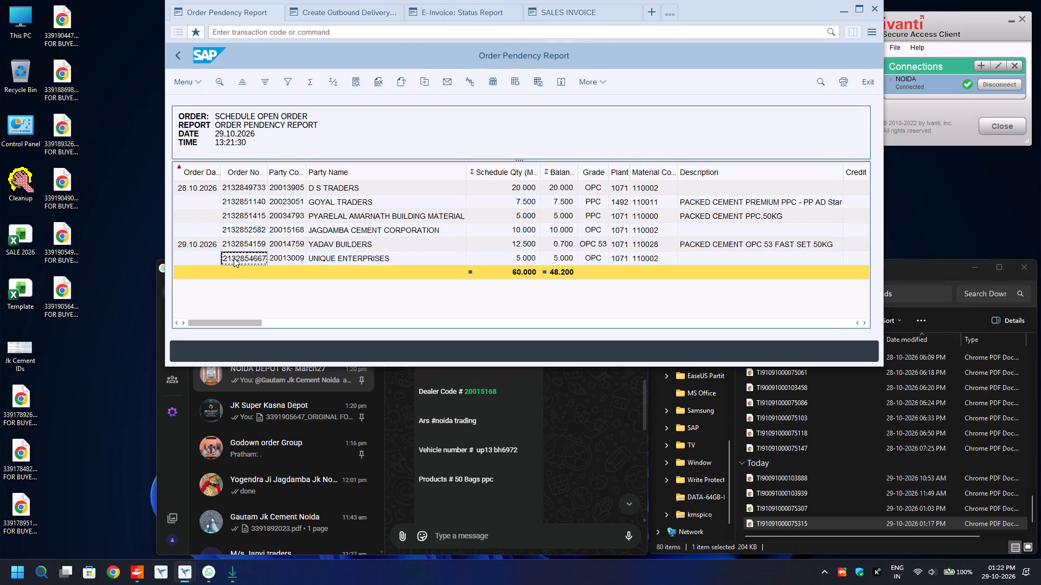
pyautogui.click(343, 11)
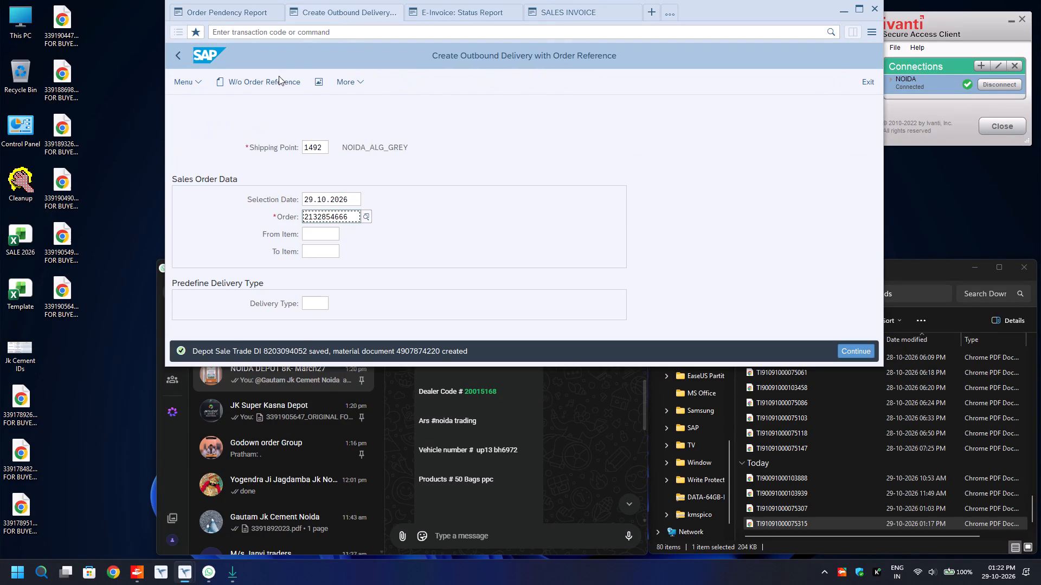
pyautogui.hotkey('ctrl', 'a')
pyautogui.hotkey('ctrl', 'v')
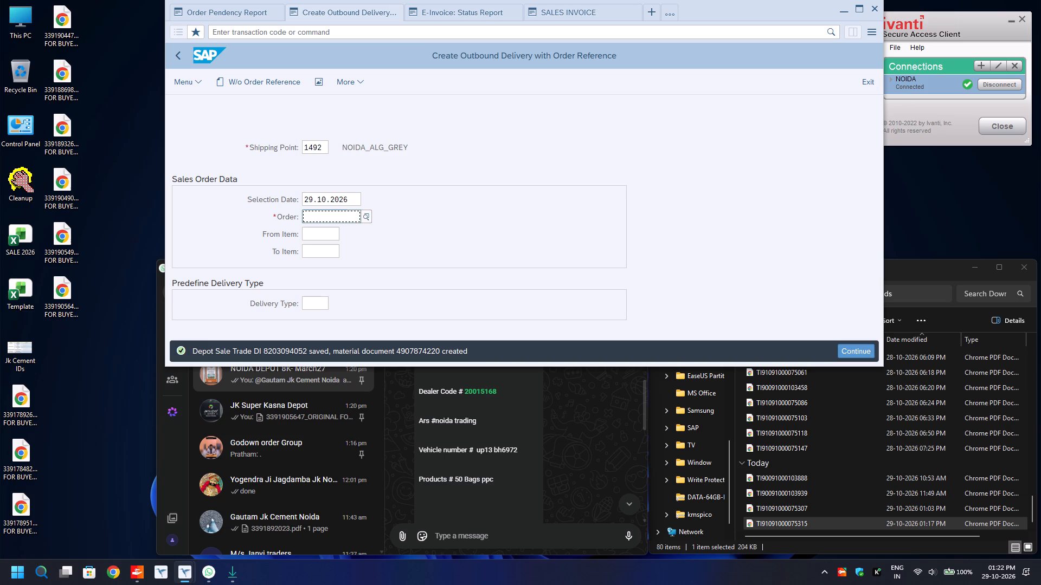
pyautogui.press('Return')
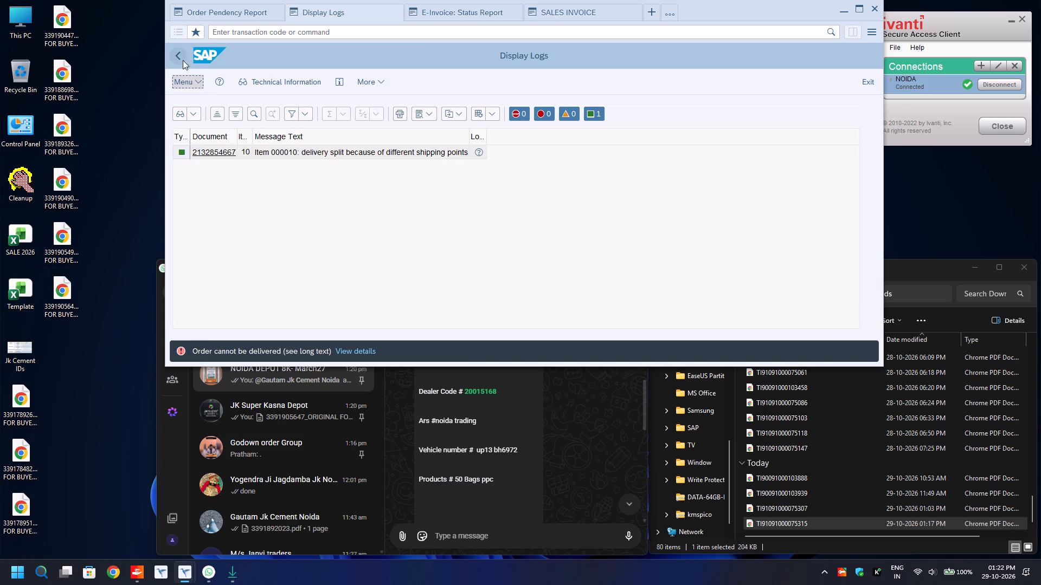
pyautogui.click(180, 53)
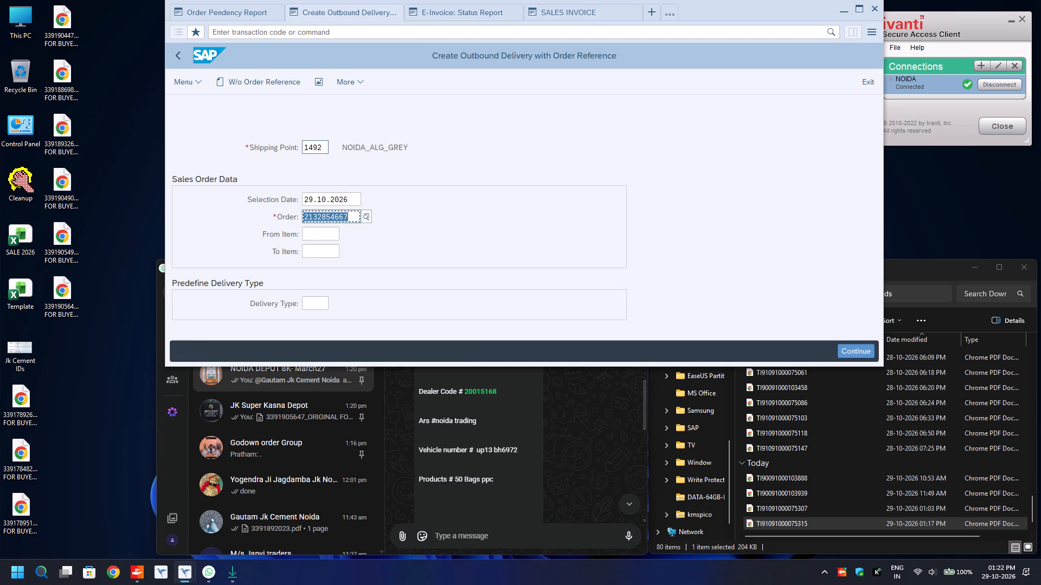
pyautogui.moveTo(322, 144); pyautogui.dragTo(241, 144)
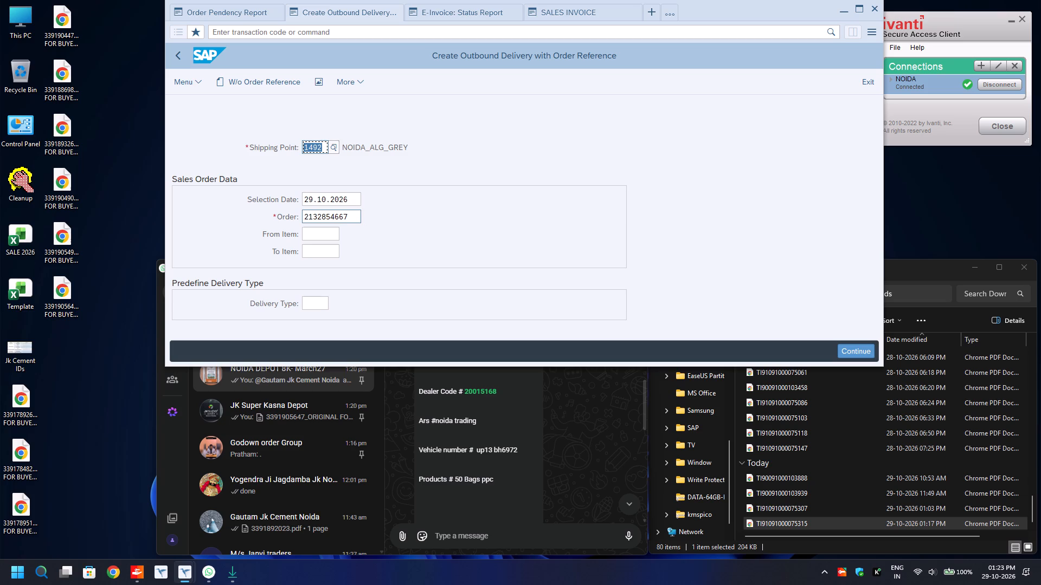
pyautogui.write('1071')
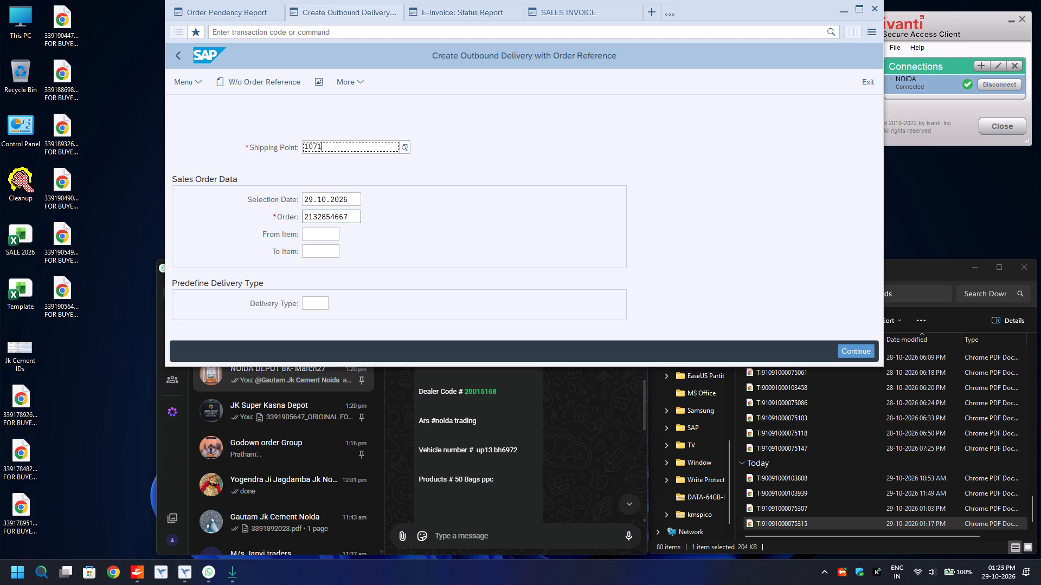
pyautogui.press('Return')
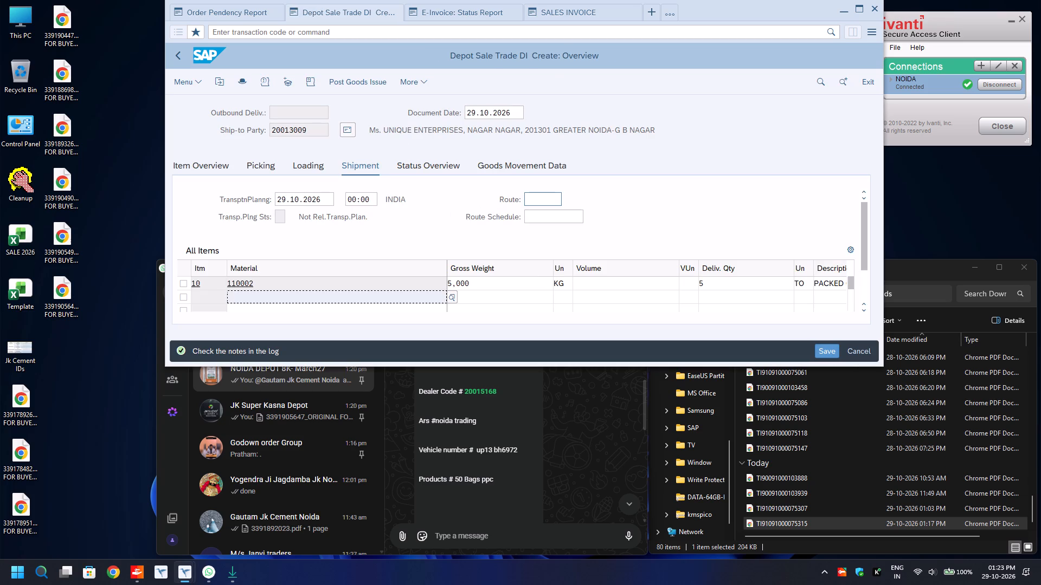
# Set the delivery's shipment route to ROUTE.
pyautogui.click(540, 197)
pyautogui.press('BackSpace')
pyautogui.press('Down')
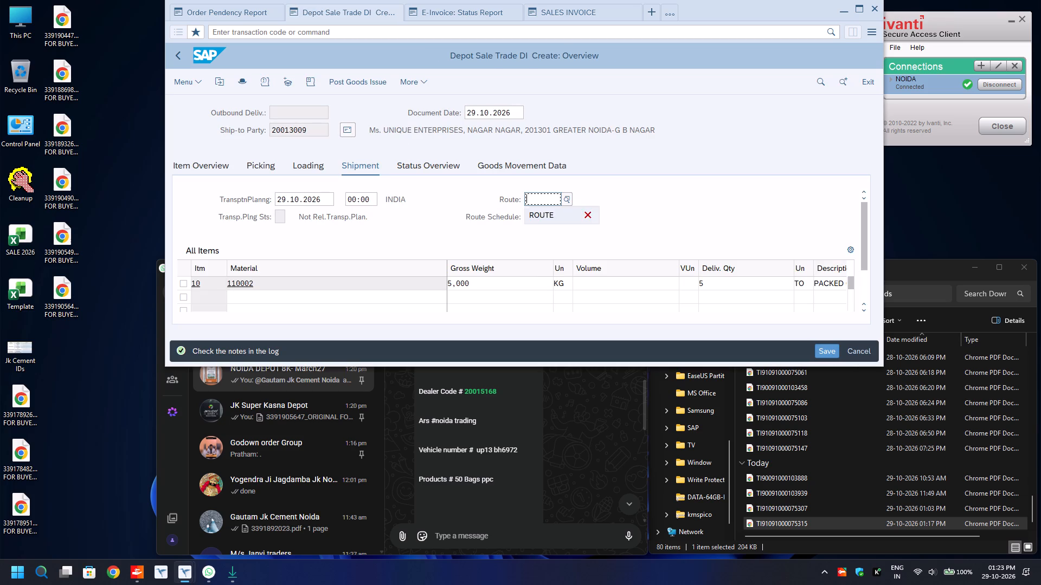
pyautogui.press('Return')
# In the picking data for item 10, enter a picked quantity of 5 and batch 1004-1071.
pyautogui.click(250, 161)
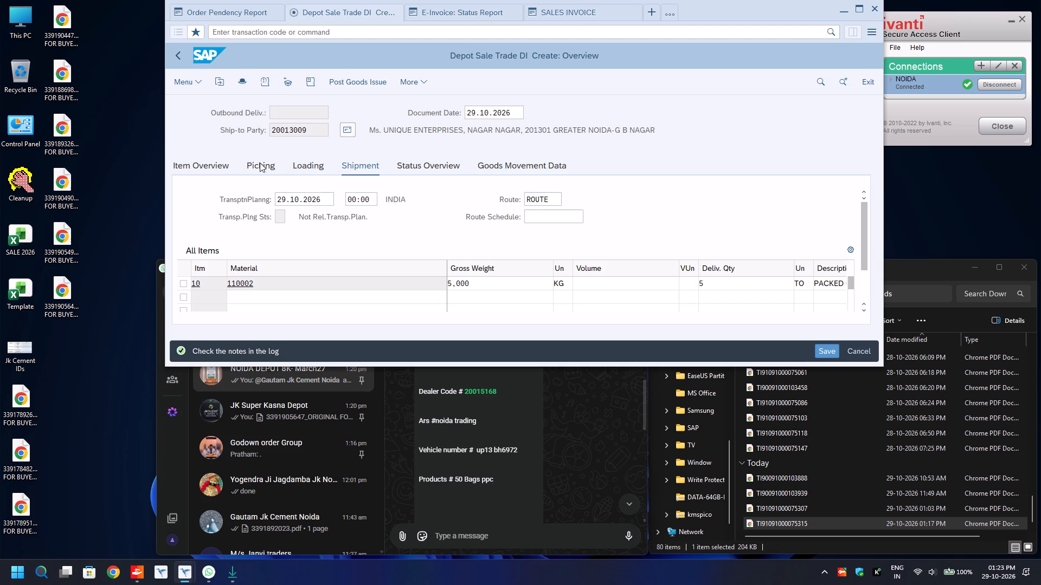
pyautogui.click(741, 279)
pyautogui.press('5')
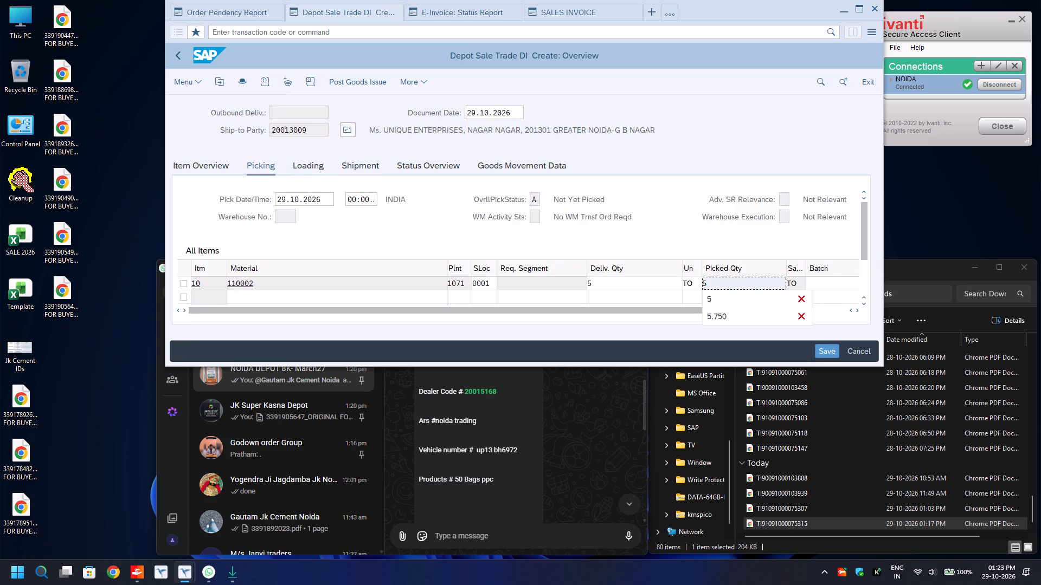
pyautogui.press('Tab')
pyautogui.write('1004')
pyautogui.press('Down')
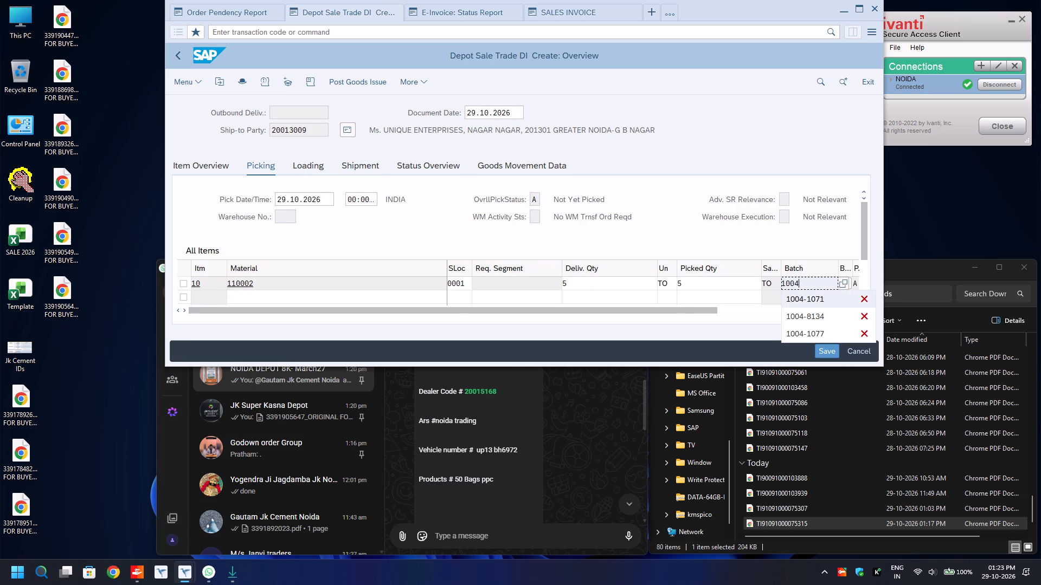
pyautogui.press('Return')
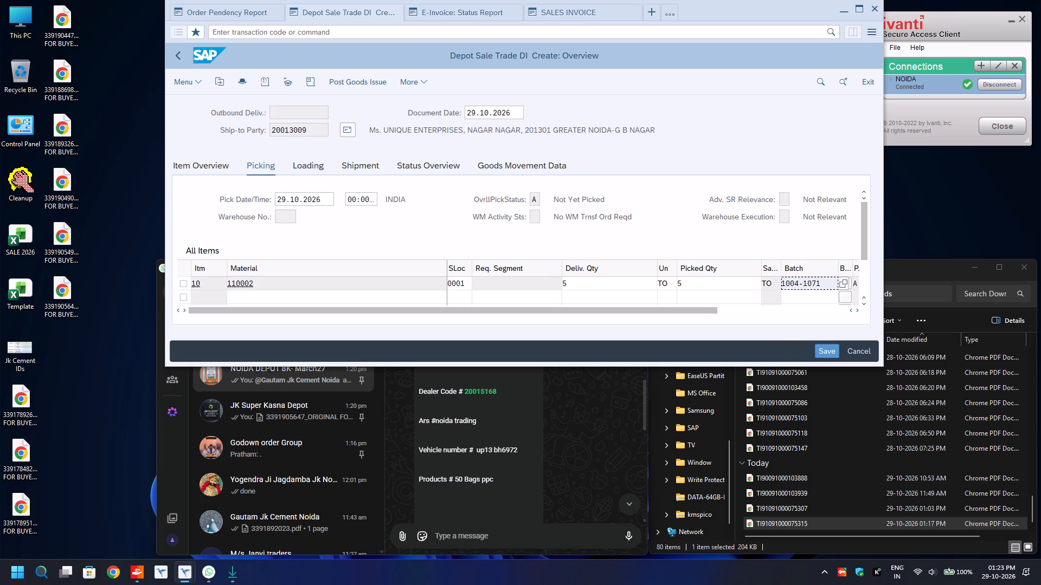
# In the delivery header's additional data, set the transport mode to ROAD and fill Road Transporter1 with the previously used code.
pyautogui.press('F8')
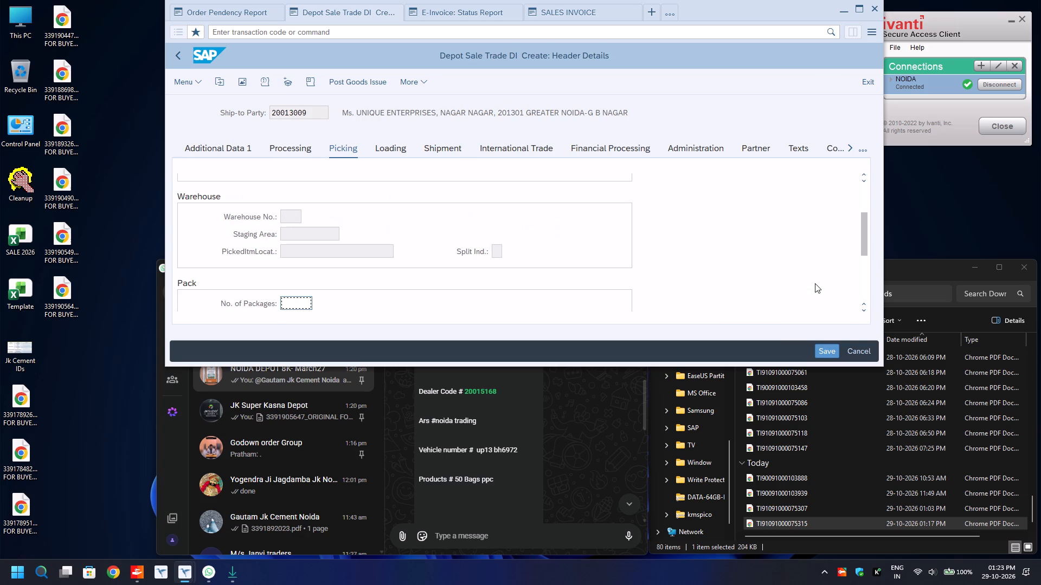
pyautogui.click(224, 147)
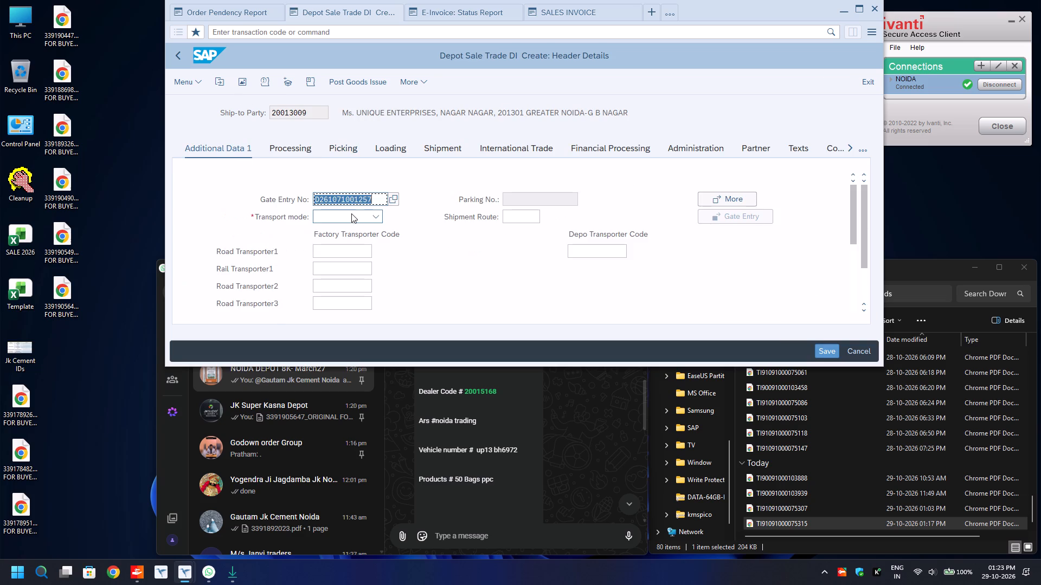
pyautogui.click(365, 213)
pyautogui.click(340, 266)
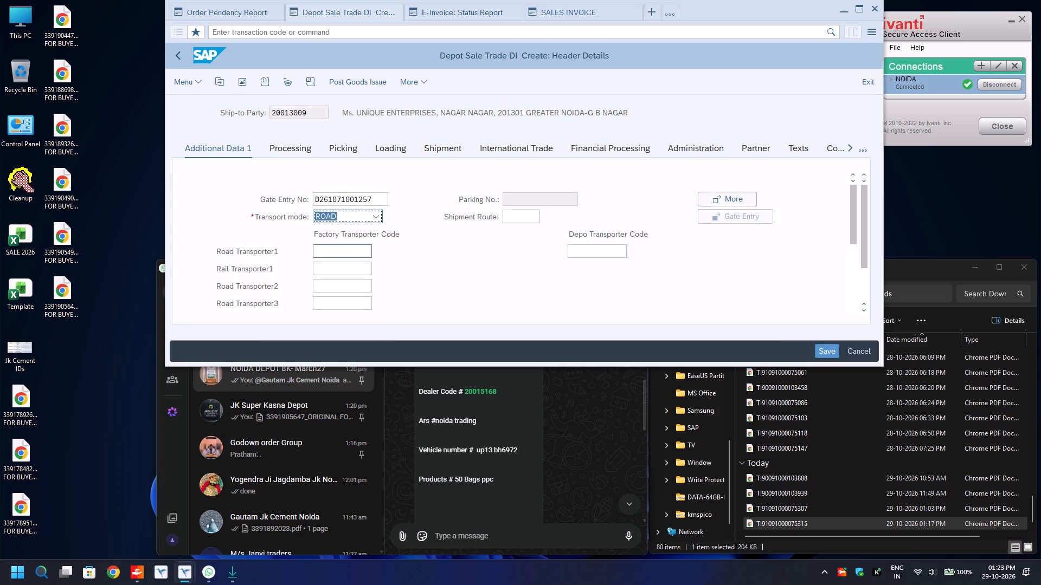
pyautogui.click(331, 250)
pyautogui.press('BackSpace')
pyautogui.press('Down')
pyautogui.press('Return')
pyautogui.press('Return')
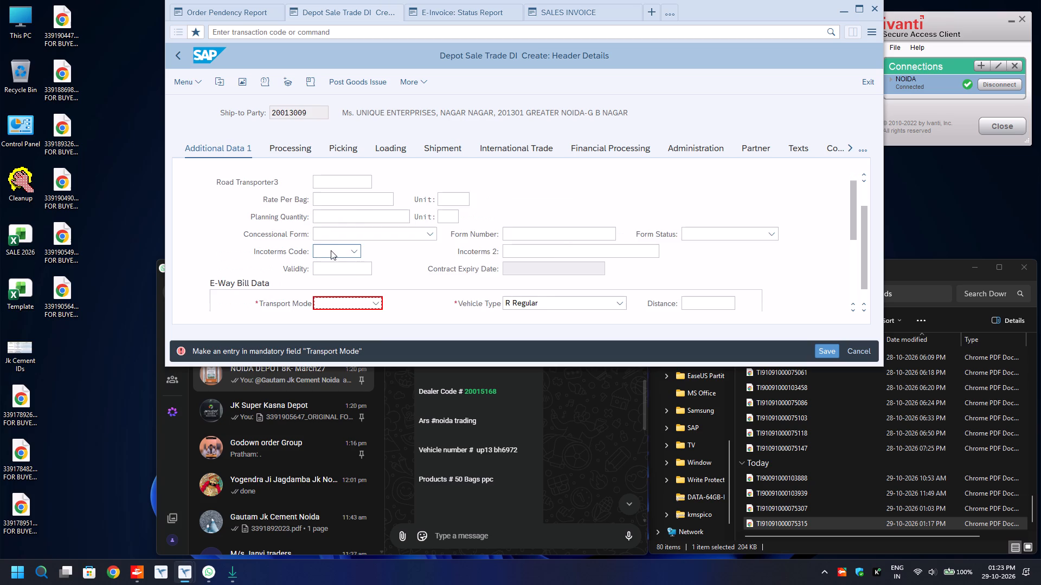
# Set the transport mode in the E-Way Bill data to Road and proceed to the distance.
pyautogui.write('ro')
pyautogui.press('Tab')
pyautogui.press('Tab')
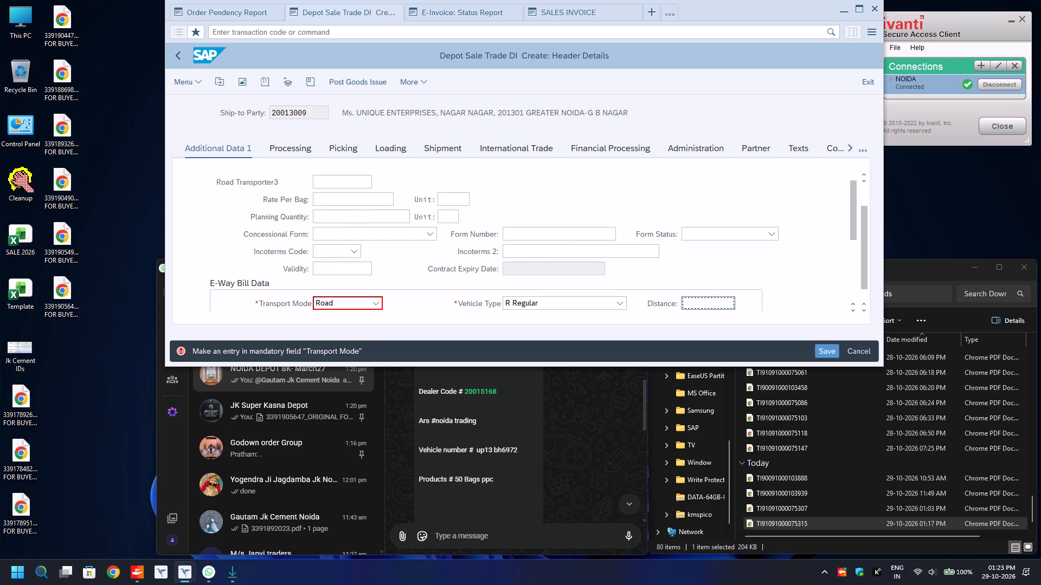
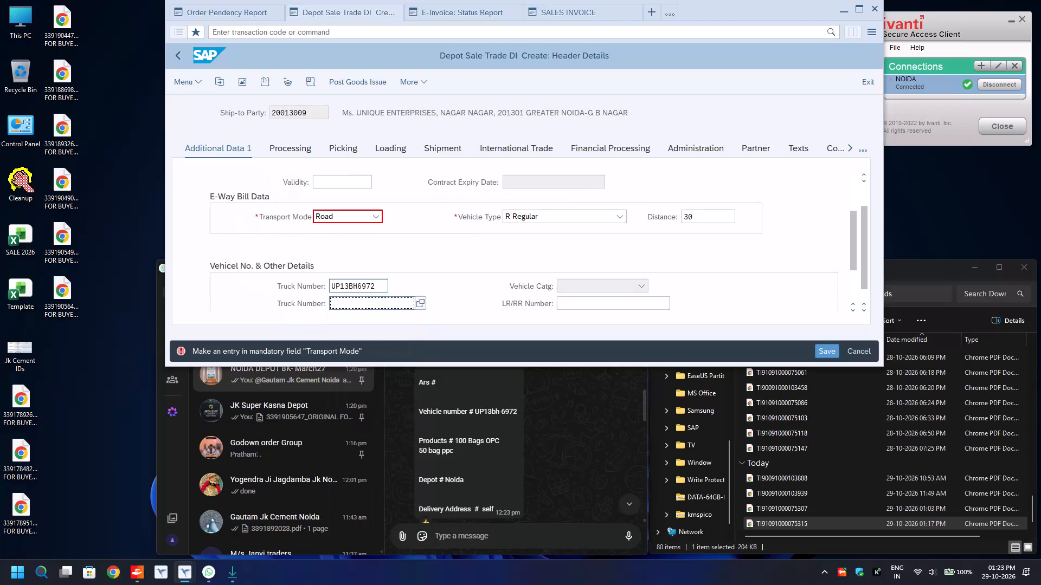
# Fill the LR/RR Number in the vehicle details with the previously used entry SELF.
pyautogui.press('Tab')
pyautogui.press('BackSpace')
pyautogui.press('Down')
pyautogui.press('Return')
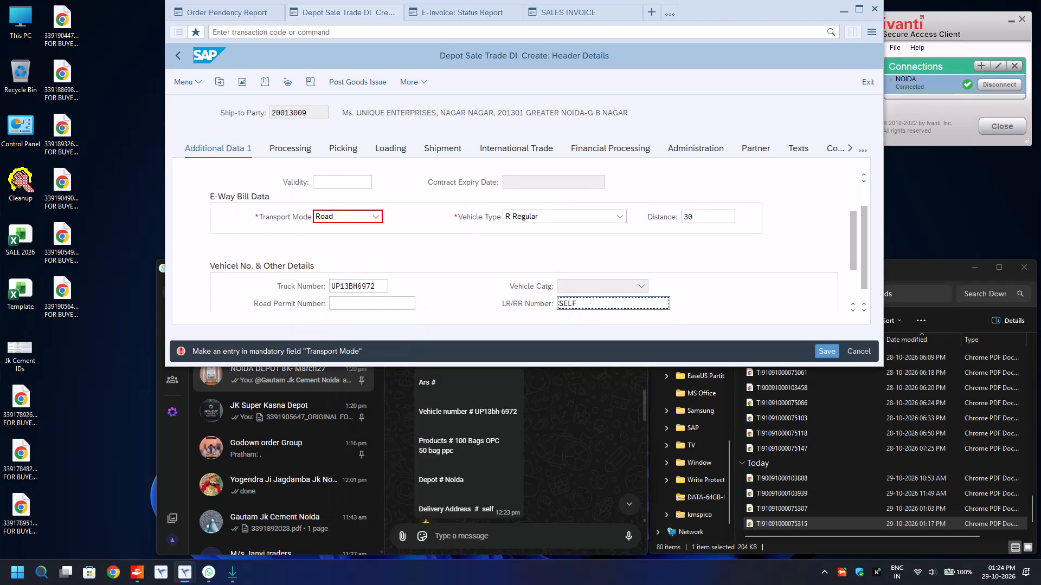
# Check the shipment data of the delivery for Unique Enterprises and post its goods issue.
pyautogui.click(441, 148)
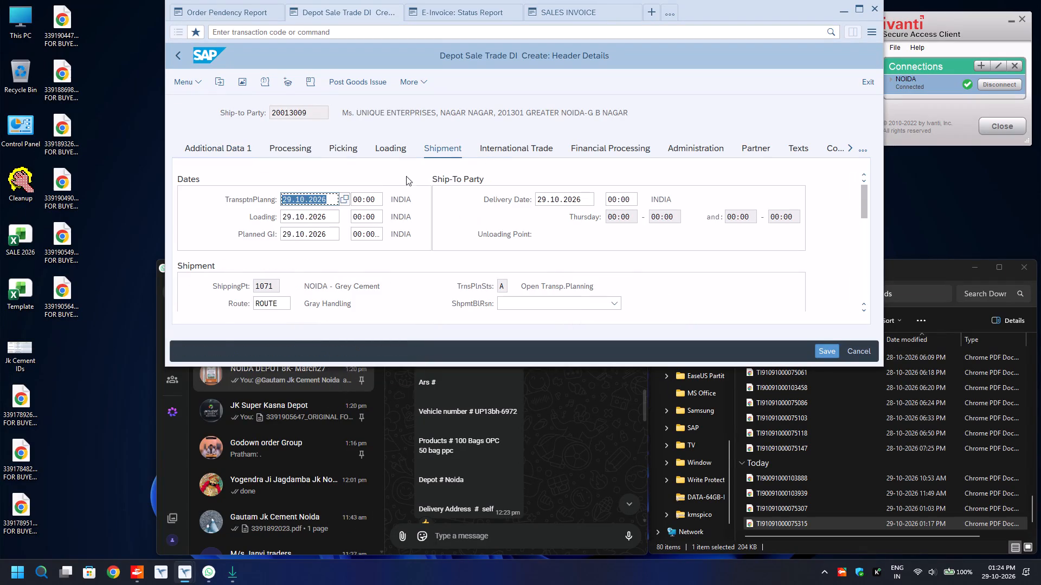
pyautogui.click(354, 84)
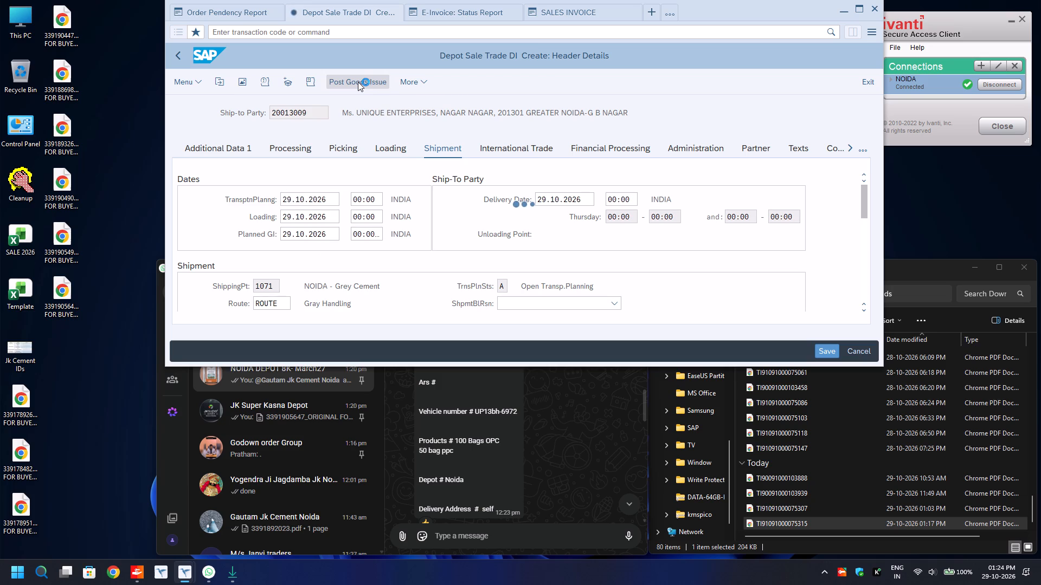
# Return from the E-Invoice Status Report to the e-Document Cockpit selection and set the plant to 1071.
pyautogui.click(454, 11)
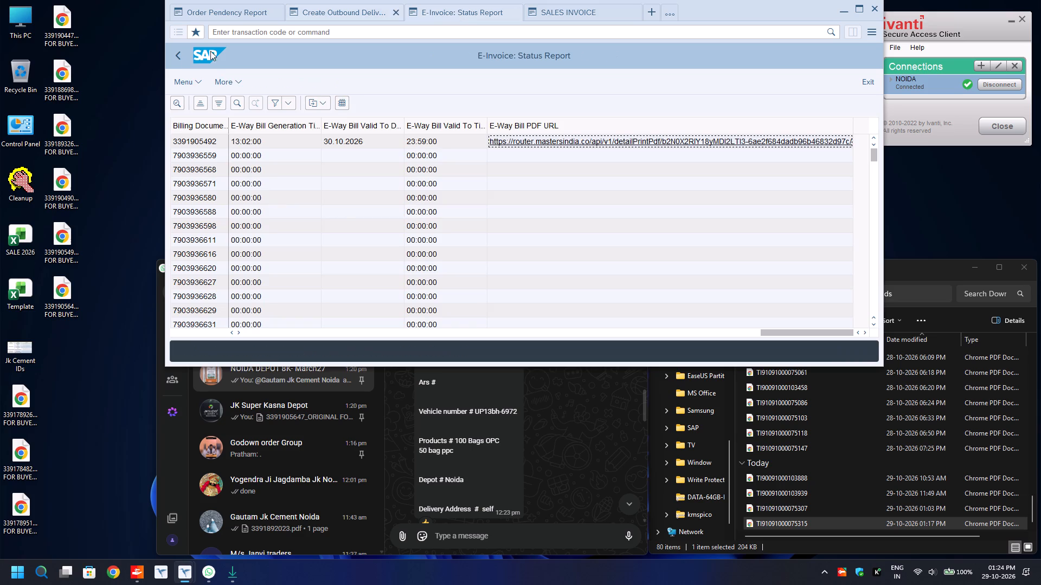
pyautogui.click(177, 57)
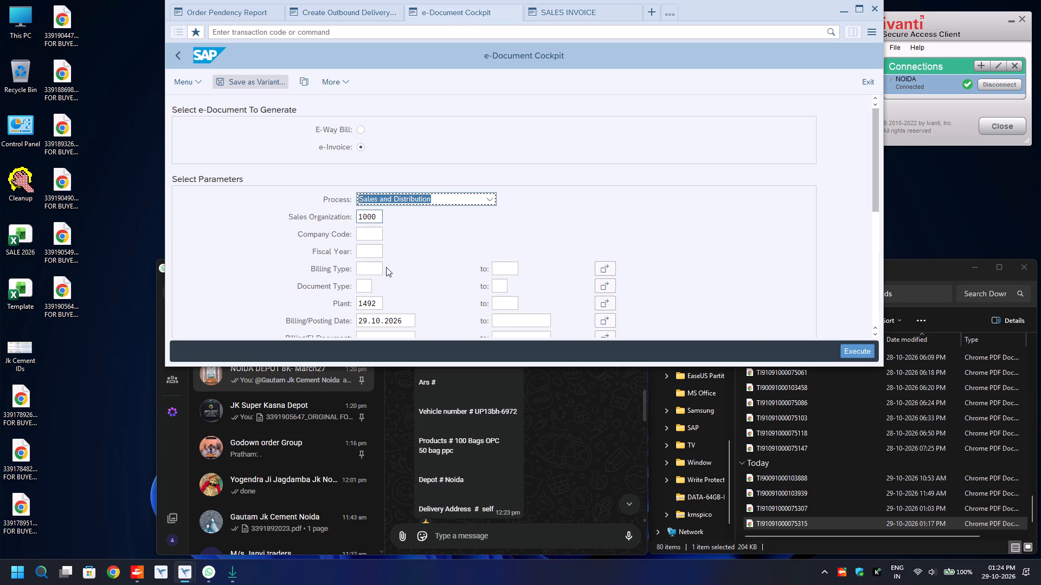
pyautogui.moveTo(377, 301); pyautogui.dragTo(301, 300)
pyautogui.write('1071')
pyautogui.press('Return')
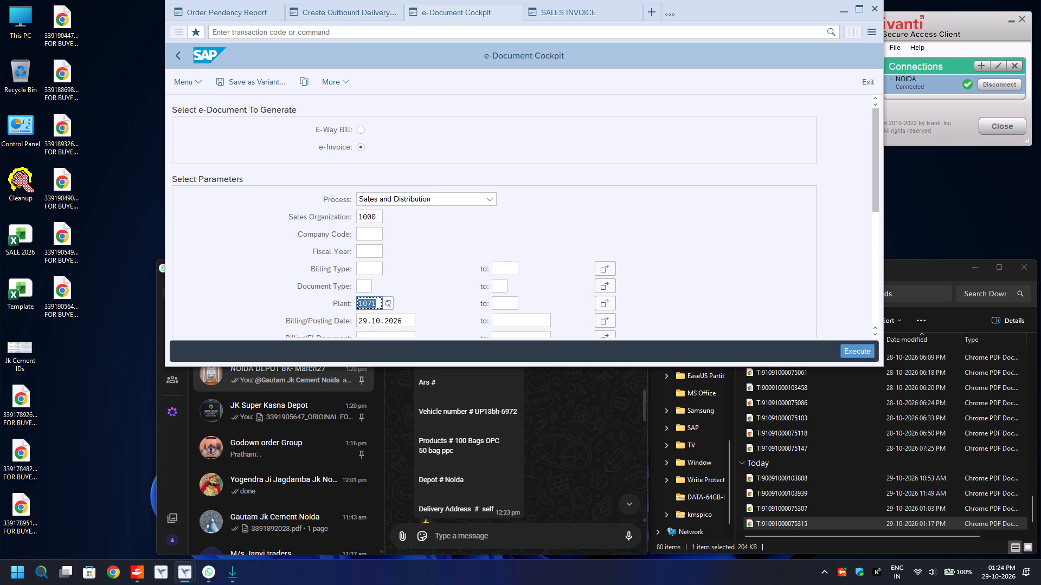
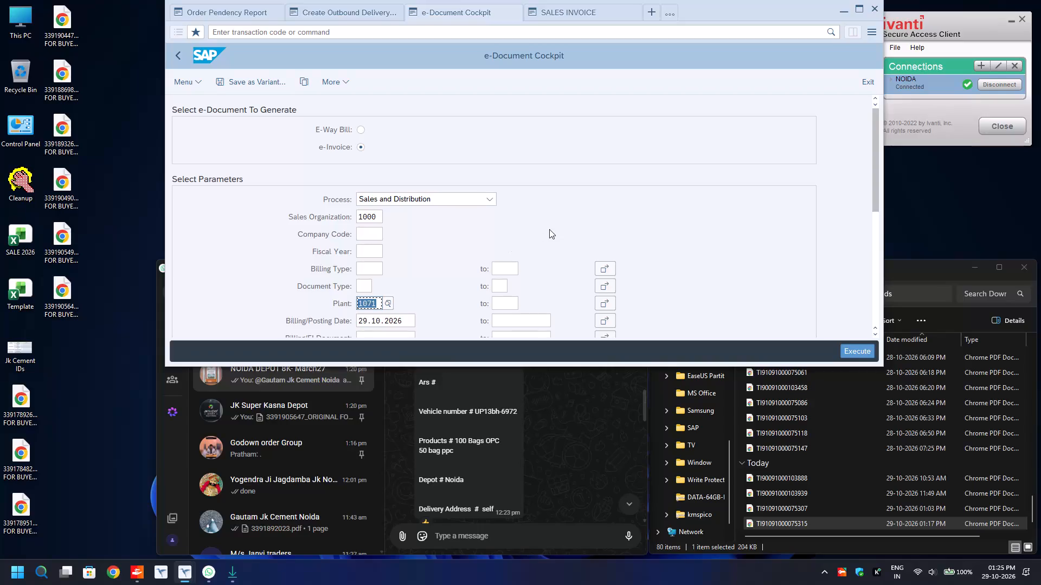
pyautogui.press('F8')
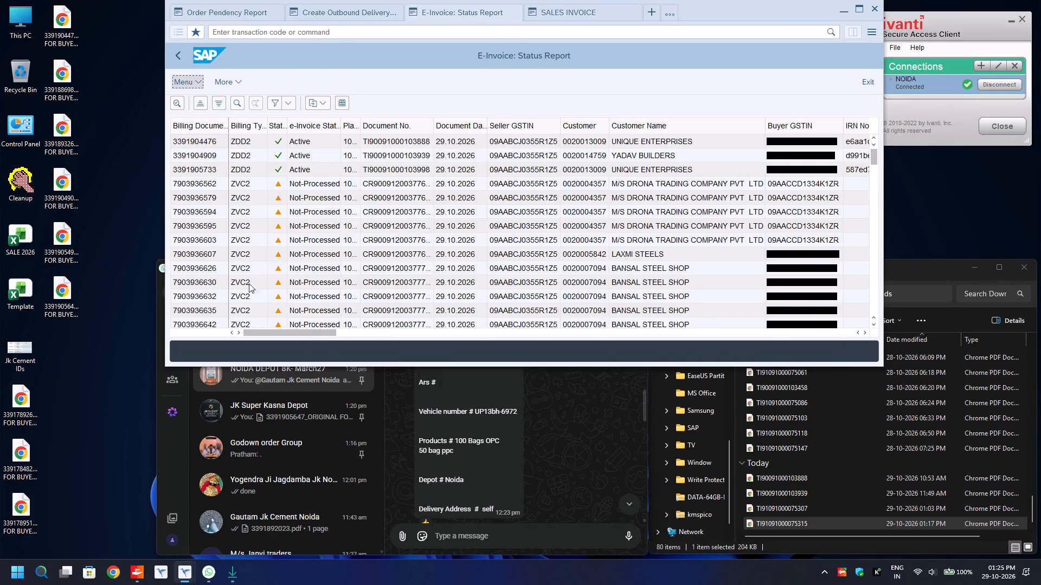
pyautogui.moveTo(315, 332); pyautogui.dragTo(956, 285)
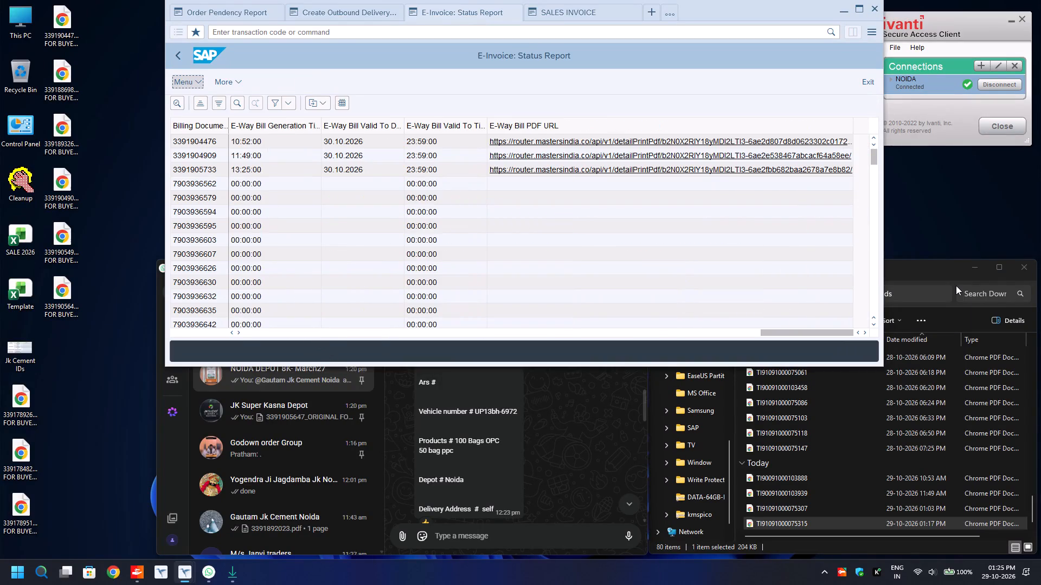
pyautogui.click(186, 168)
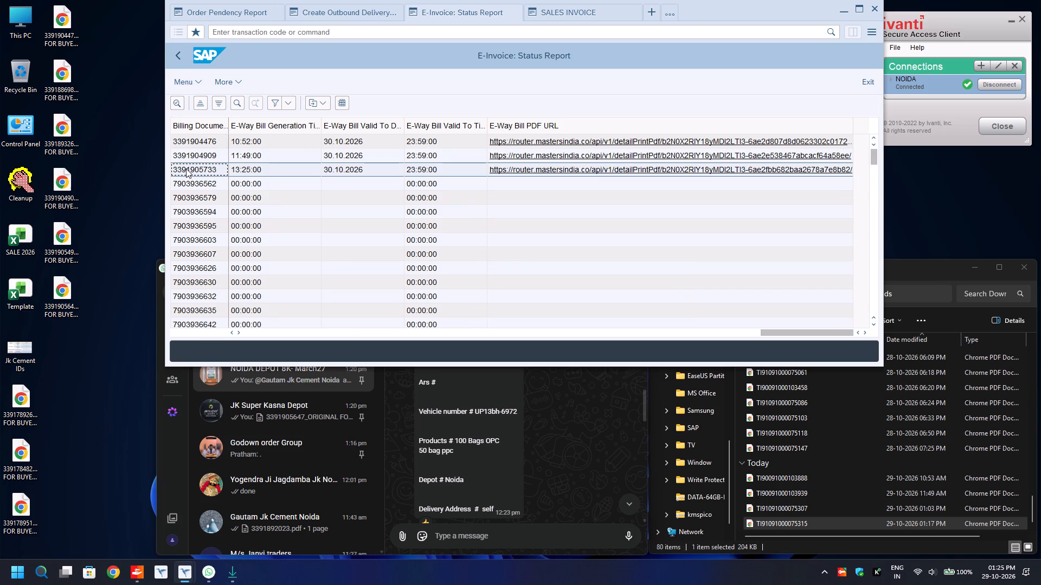
pyautogui.hotkey('ctrl', 'y')
pyautogui.hotkey('ctrl', 'c')
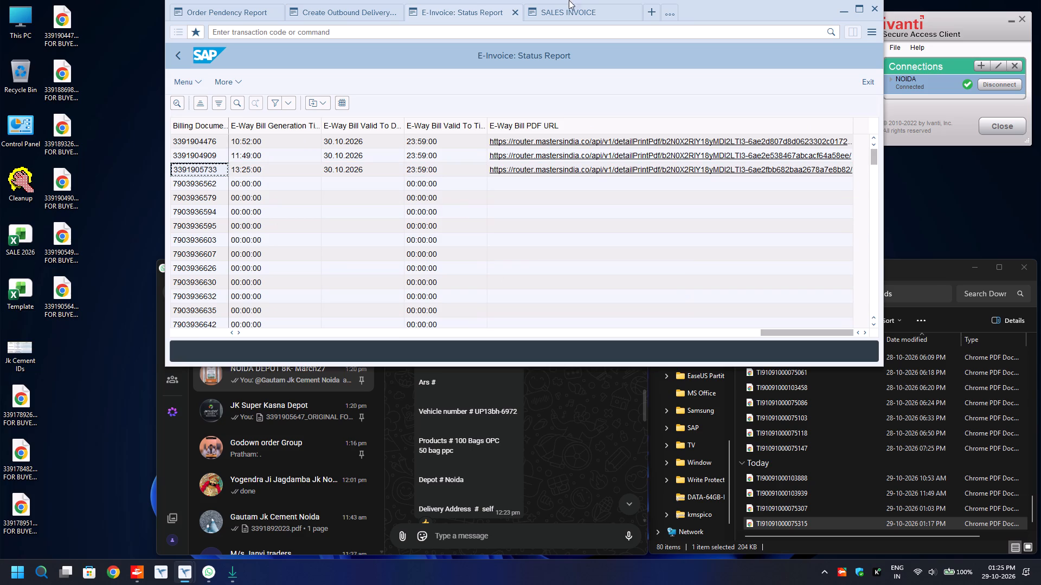
pyautogui.click(575, 9)
pyautogui.click(178, 60)
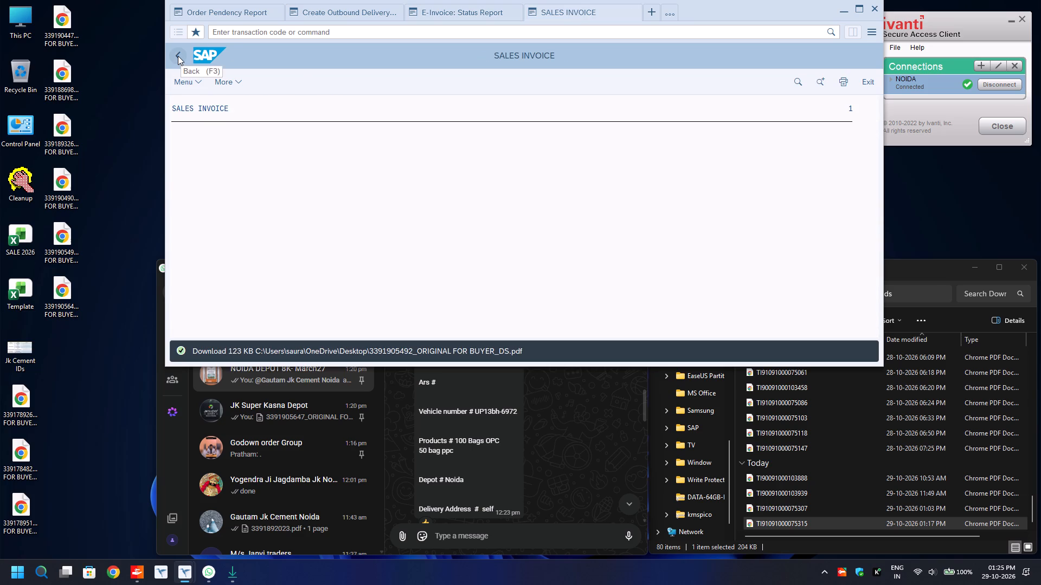
pyautogui.press('Tab')
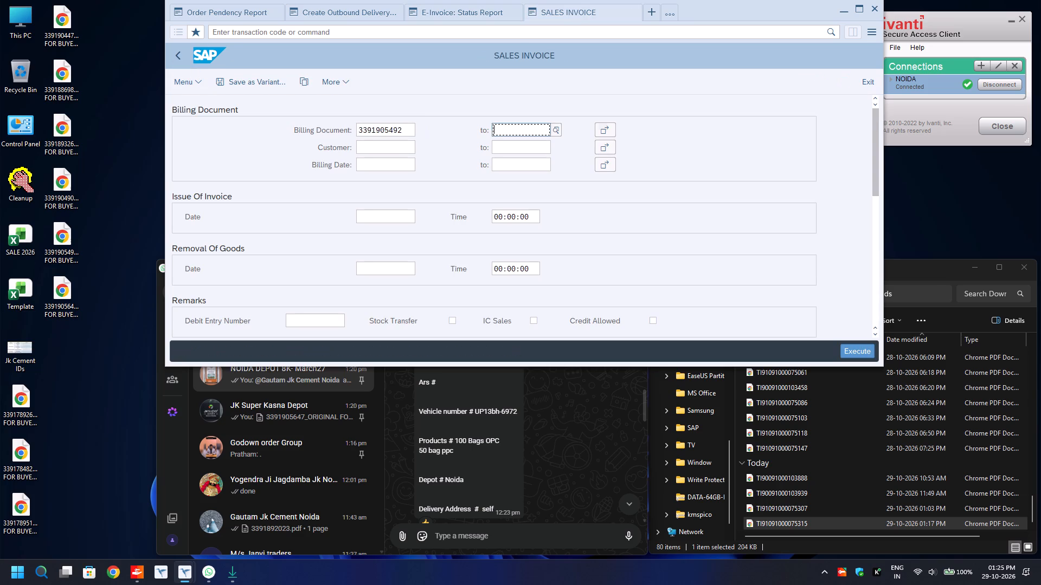
pyautogui.press('Tab')
pyautogui.press('space')
pyautogui.hotkey('ctrl', 'v')
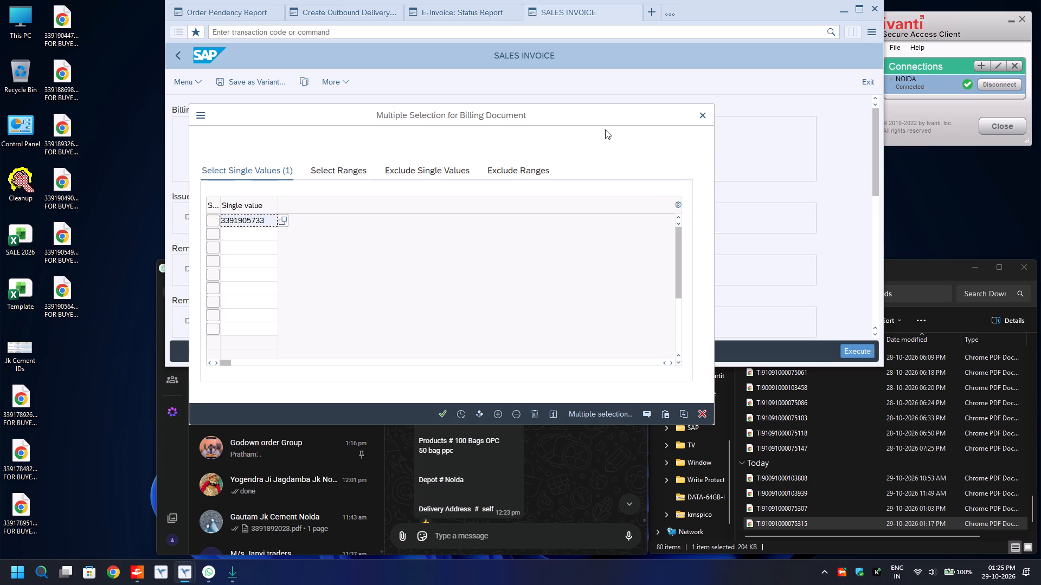
pyautogui.press('F8')
pyautogui.press('F8')
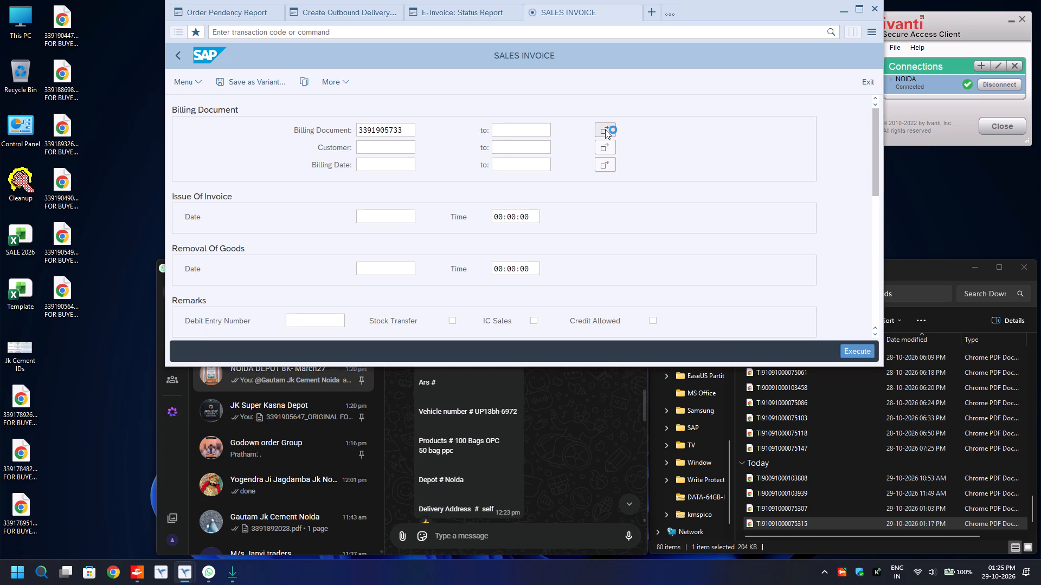
pyautogui.press('space')
pyautogui.press('Return')
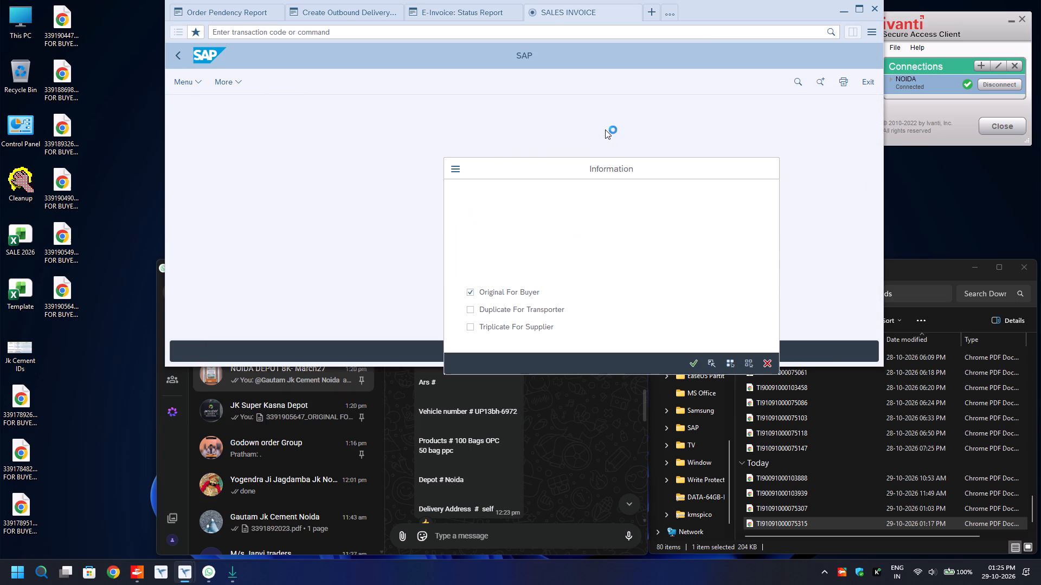
pyautogui.click(486, 13)
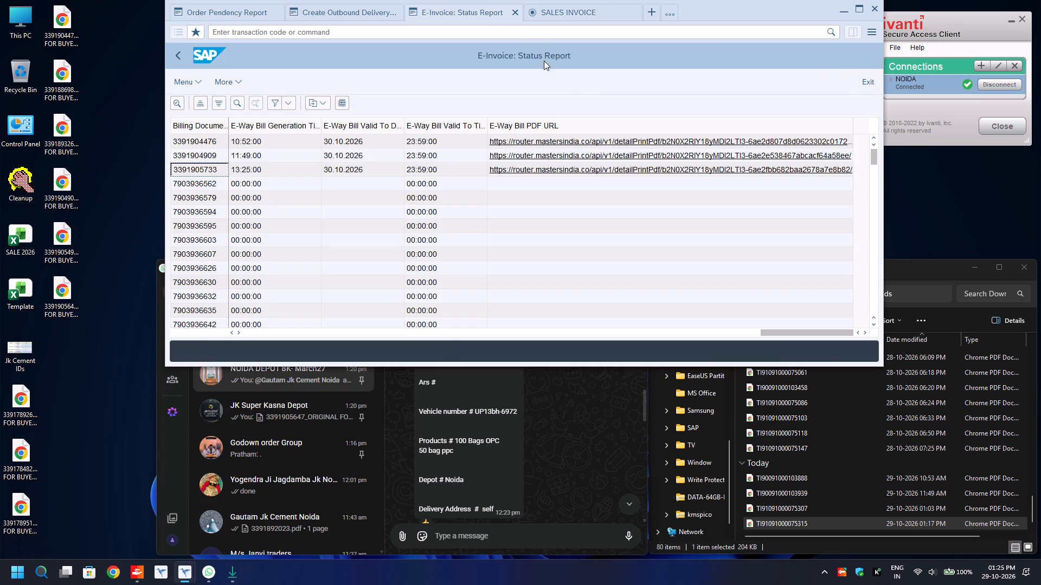
pyautogui.click(597, 170)
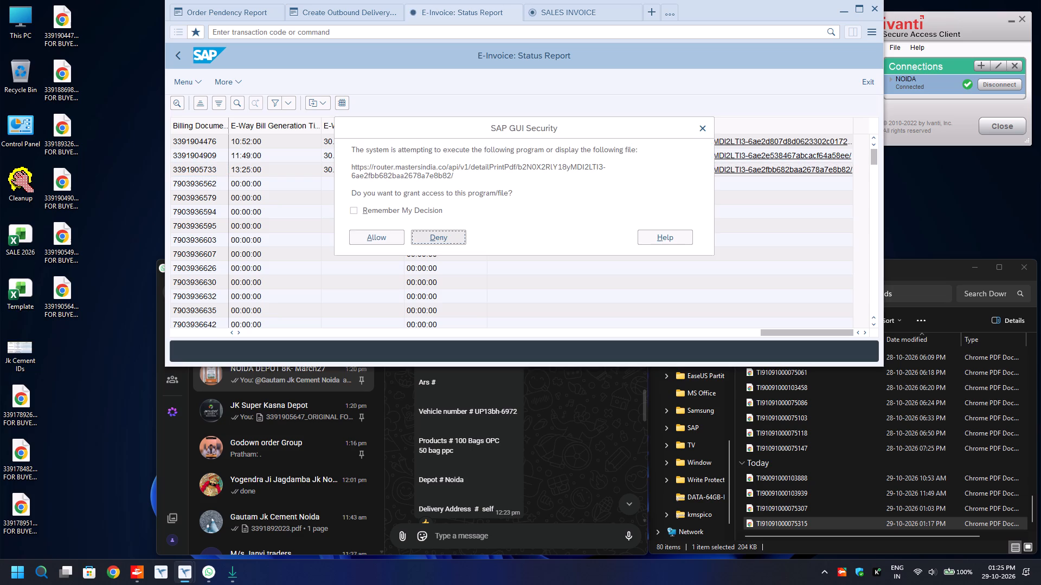
pyautogui.press('Left')
pyautogui.press('Return')
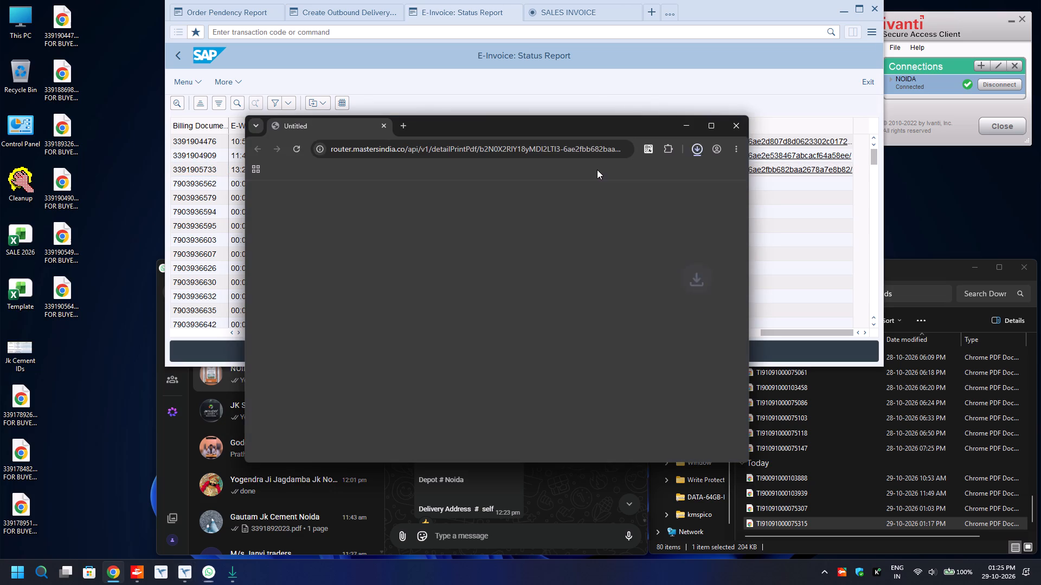
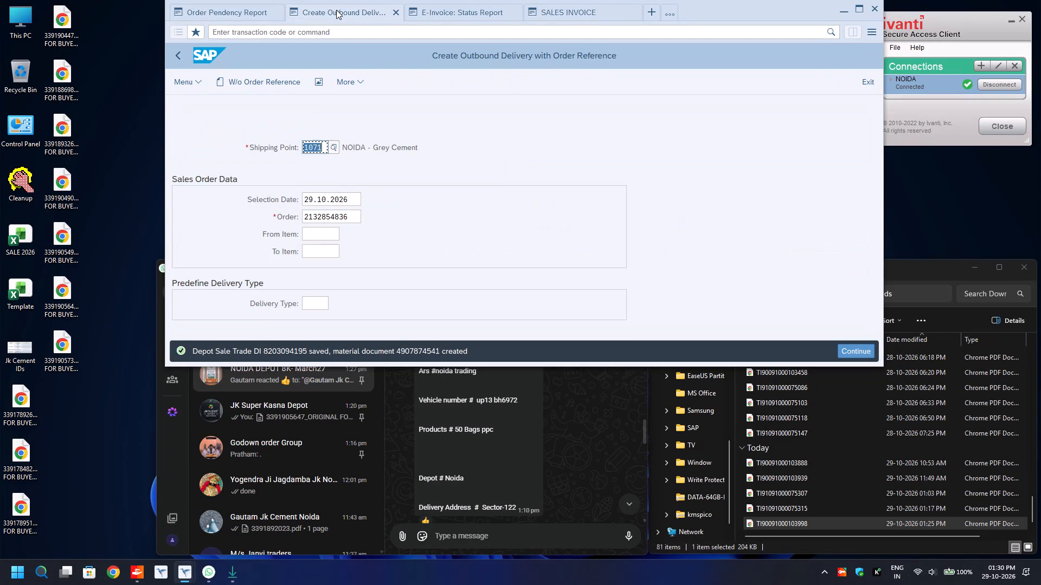
pyautogui.write('1492')
pyautogui.press('Return')
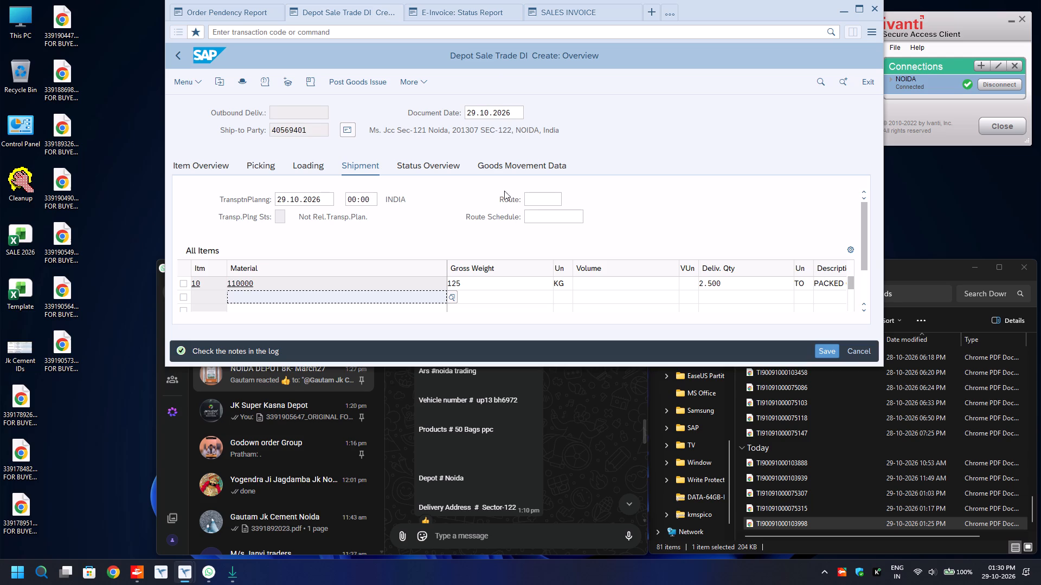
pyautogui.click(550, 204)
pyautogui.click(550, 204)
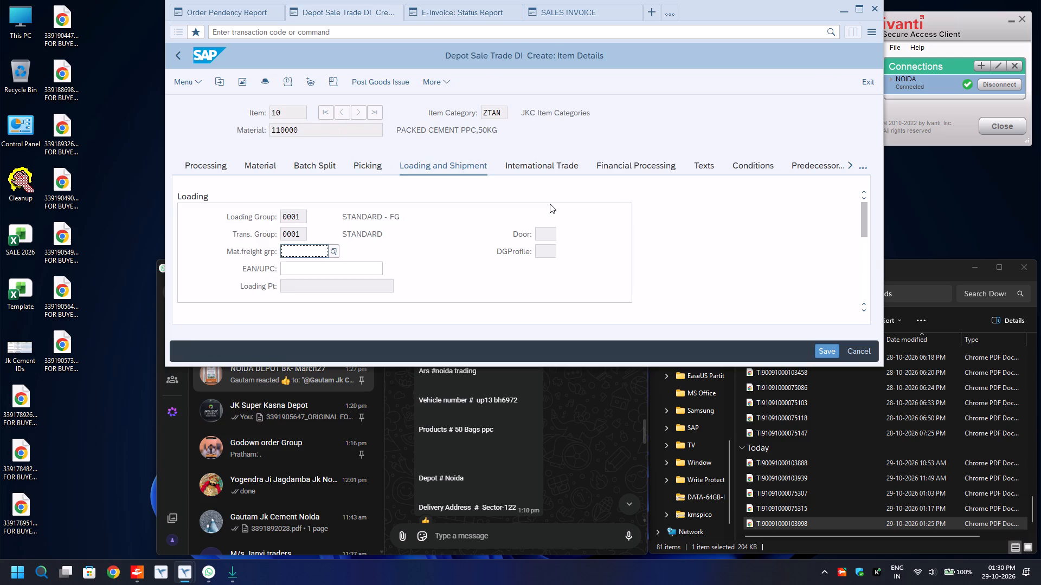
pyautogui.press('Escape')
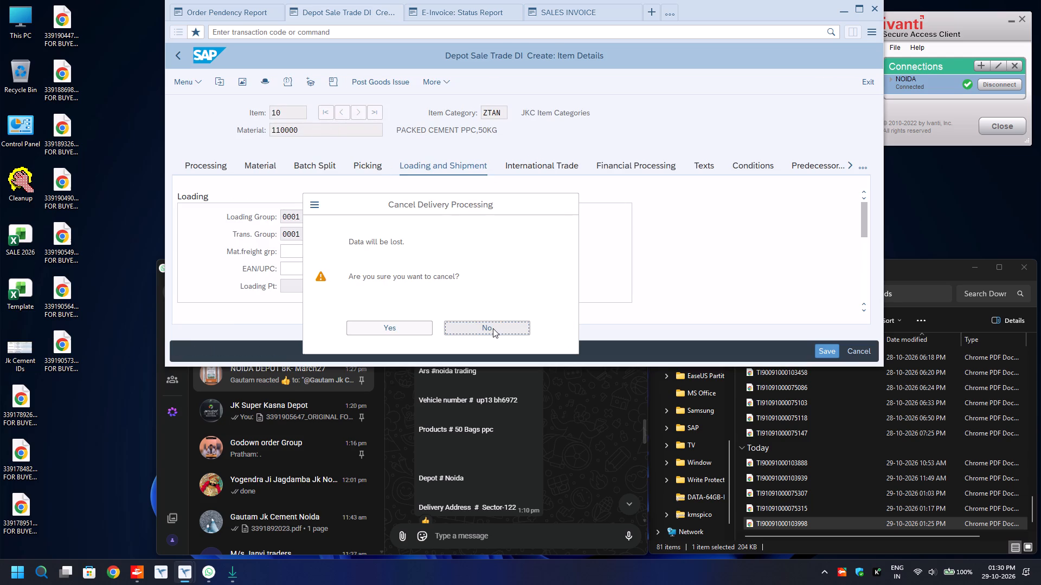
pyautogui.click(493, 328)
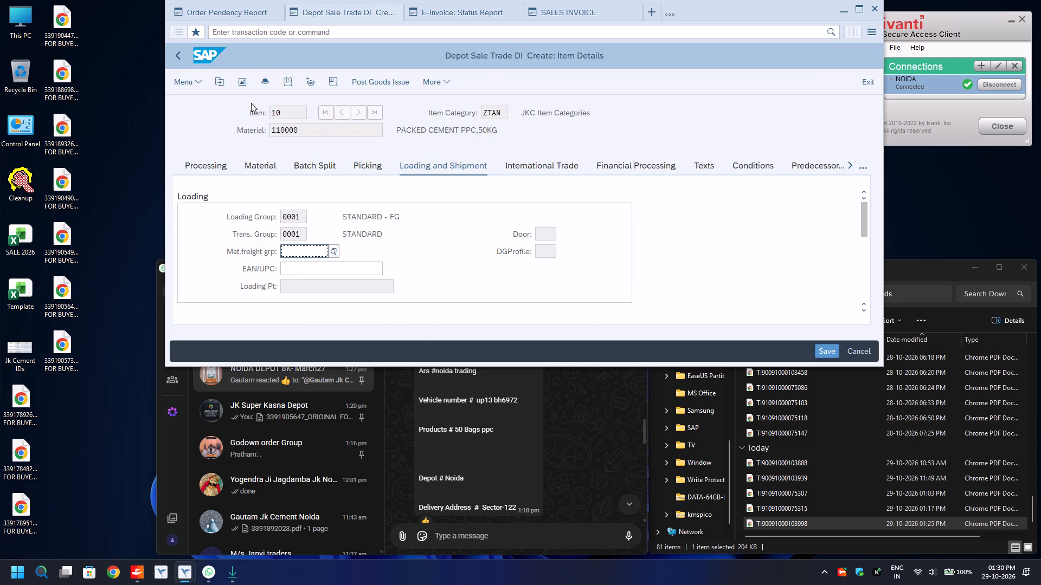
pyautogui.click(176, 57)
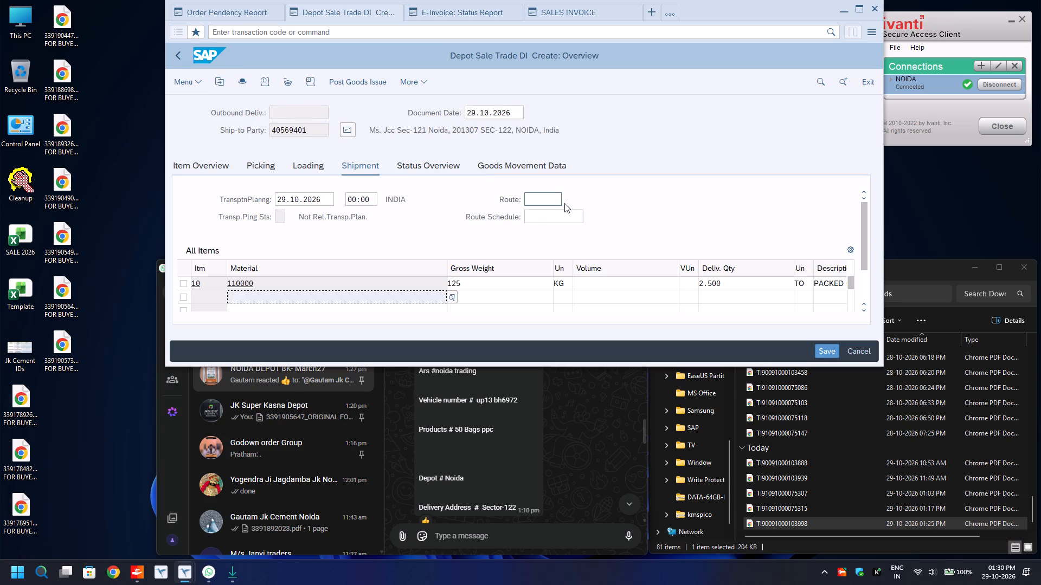
# Set the route in the delivery's shipment overview to ROUTE.
pyautogui.click(551, 199)
pyautogui.press('BackSpace')
pyautogui.press('Down')
pyautogui.press('Return')
# In the picking data of item 10, enter a picked quantity of 2.500 and batch 1033-1492.
pyautogui.click(255, 166)
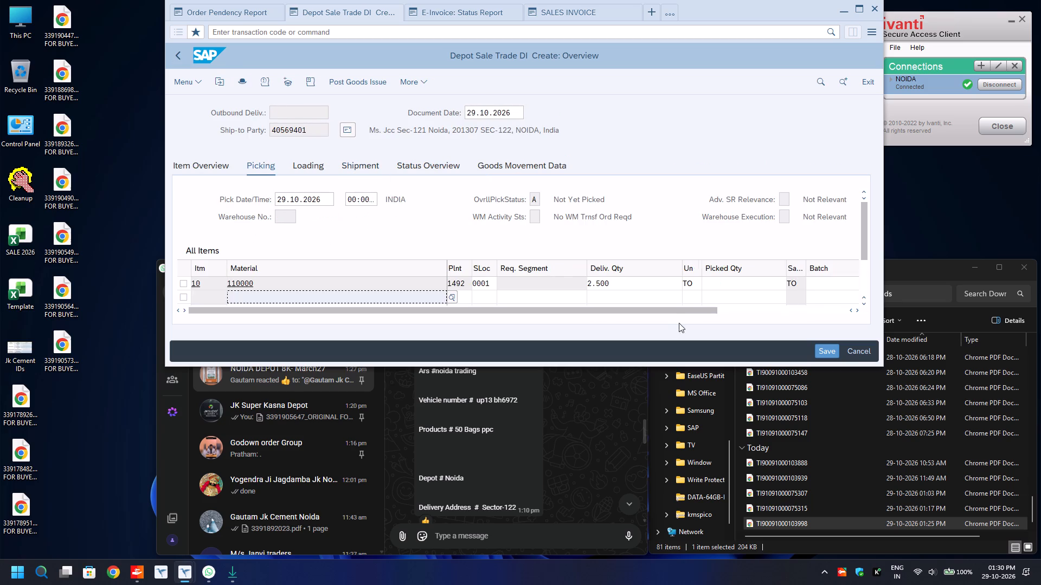
pyautogui.click(751, 283)
pyautogui.write('2.500')
pyautogui.press('Tab')
pyautogui.write('1033')
pyautogui.press('Down')
pyautogui.press('Down')
pyautogui.press('Return')
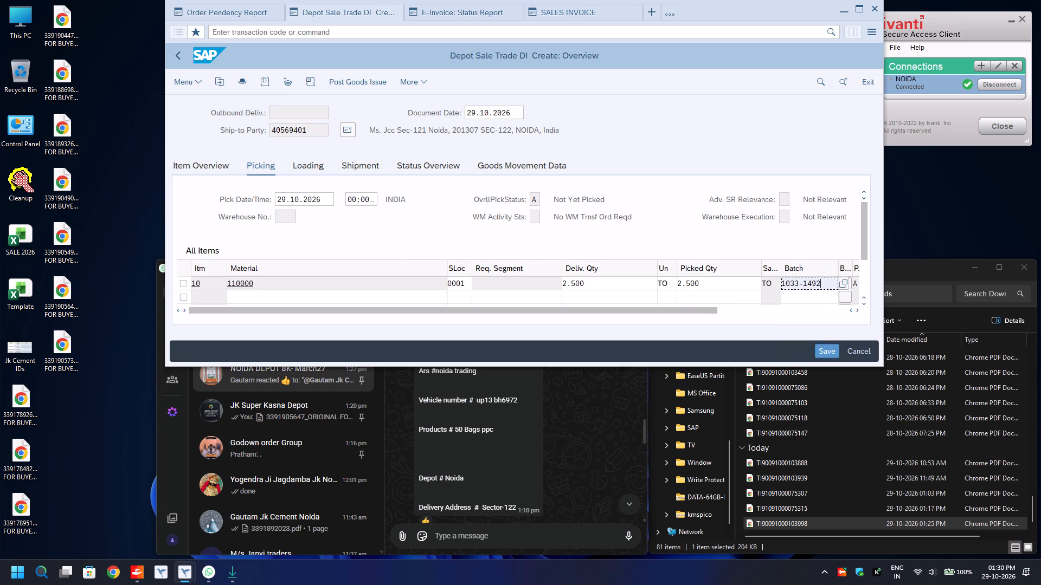
# In the delivery header's additional data, set the transport mode to ROAD and fill Road Transporter1 with the previously used transporter code.
pyautogui.press('F8')
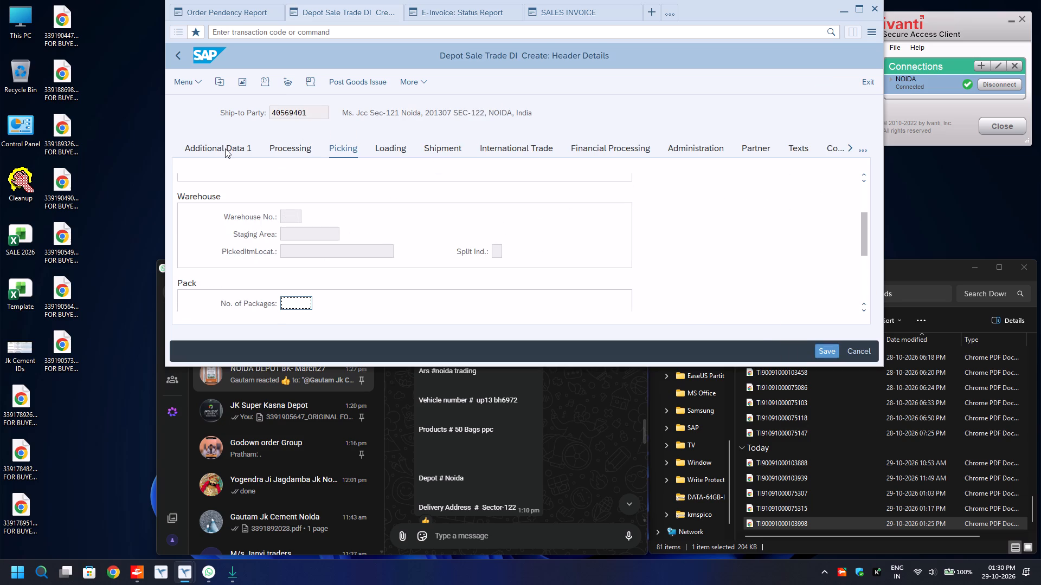
pyautogui.click(225, 148)
pyautogui.click(374, 217)
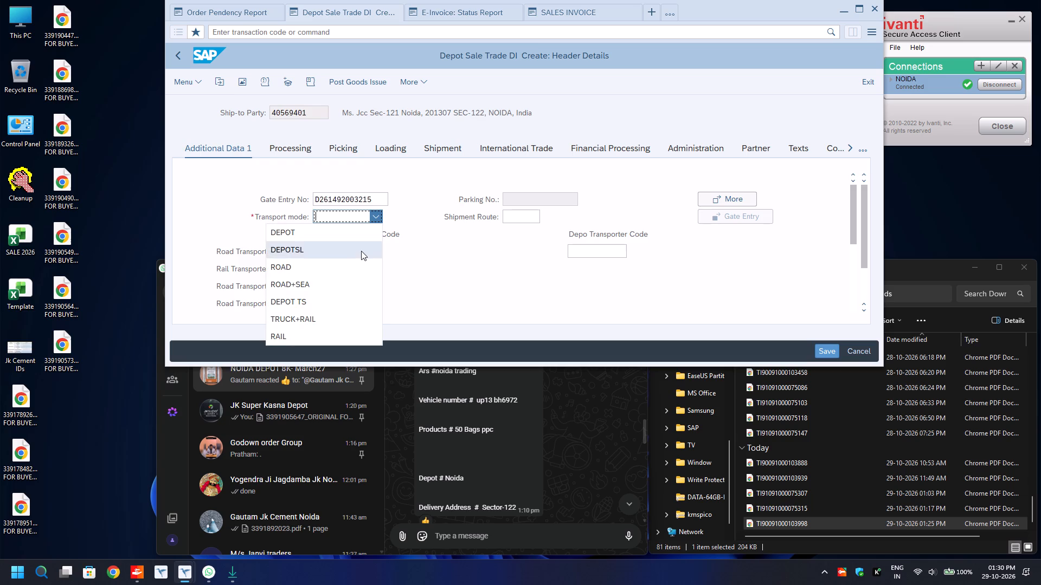
pyautogui.click(355, 266)
pyautogui.click(335, 246)
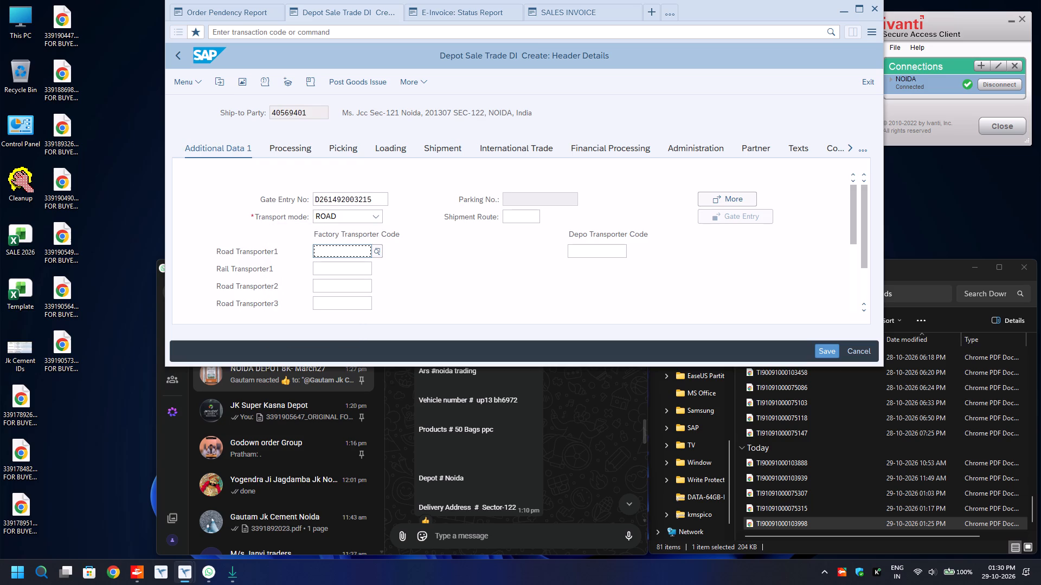
pyautogui.press('BackSpace')
pyautogui.press('Down')
pyautogui.press('Return')
pyautogui.press('Return')
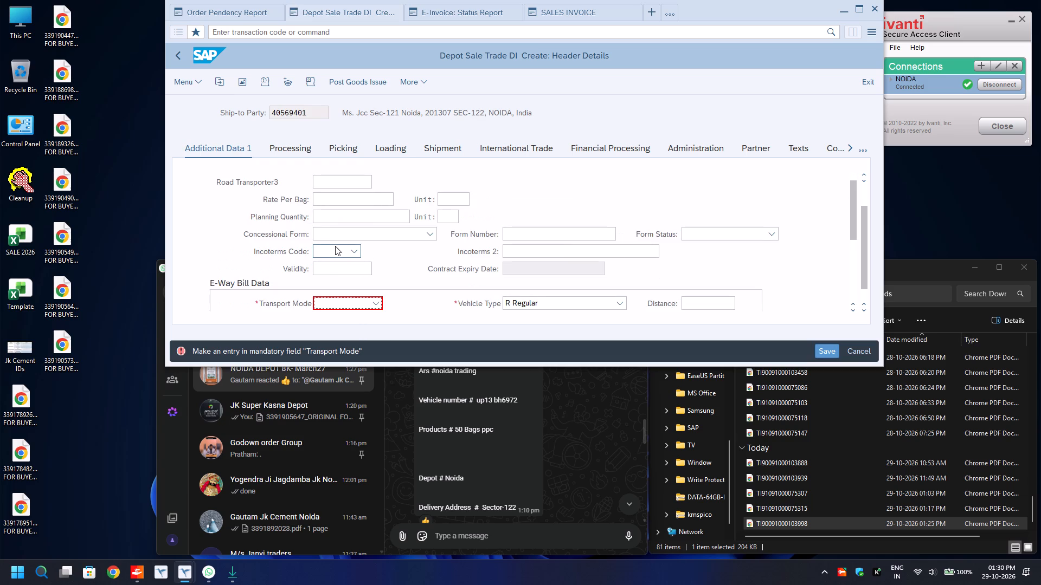
# In the e-way bill data, set the transport mode to Road and the distance to 30.
pyautogui.write('ro')
pyautogui.press('Tab')
pyautogui.press('Tab')
pyautogui.press('BackSpace')
pyautogui.press('Down')
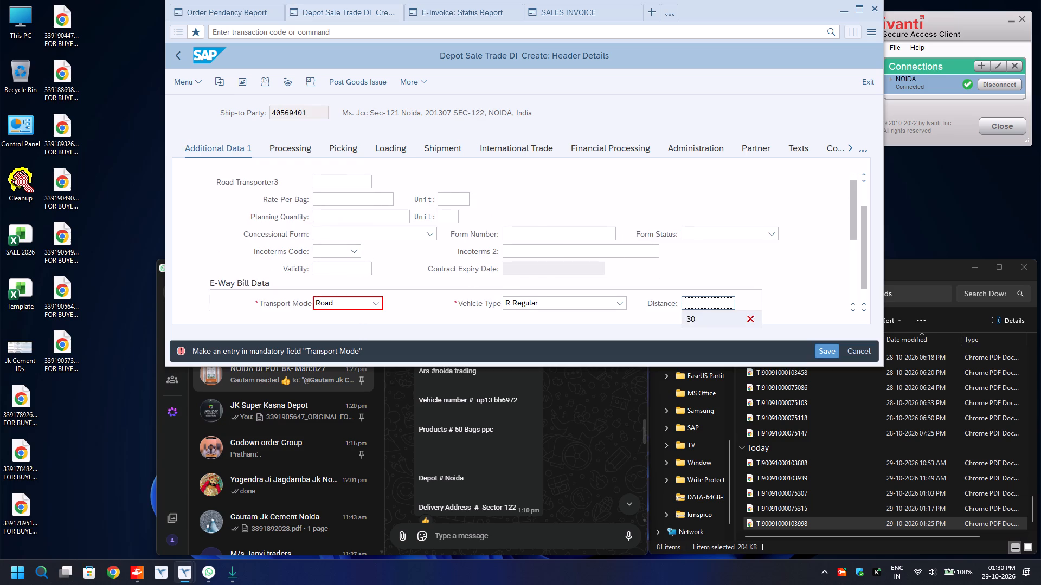
pyautogui.press('Return')
pyautogui.press('Down')
pyautogui.press('BackSpace')
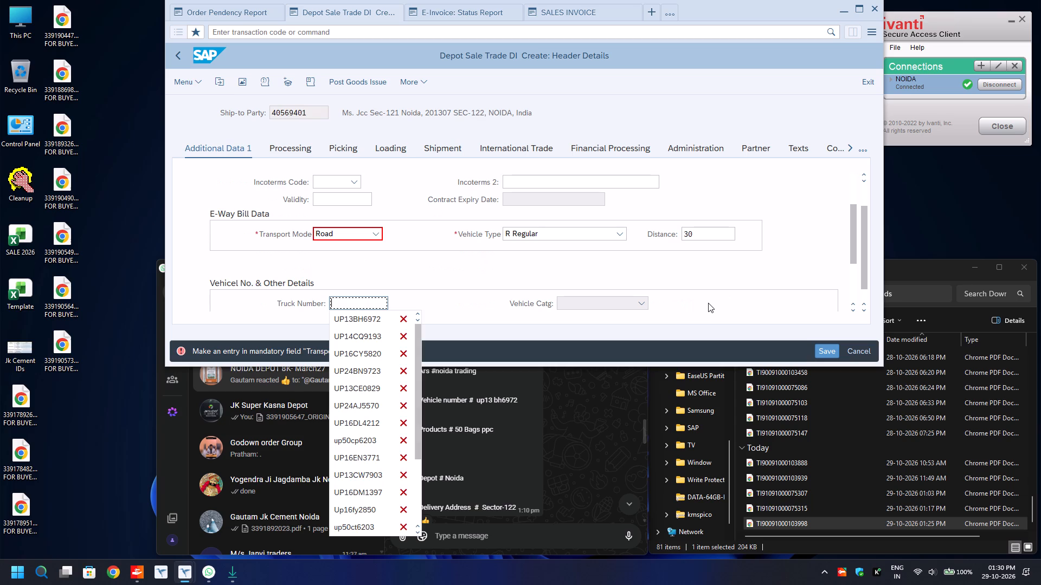
pyautogui.press('Down')
pyautogui.press('Return')
pyautogui.press('Tab')
pyautogui.press('Tab')
pyautogui.press('BackSpace')
pyautogui.press('Down')
pyautogui.press('Return')
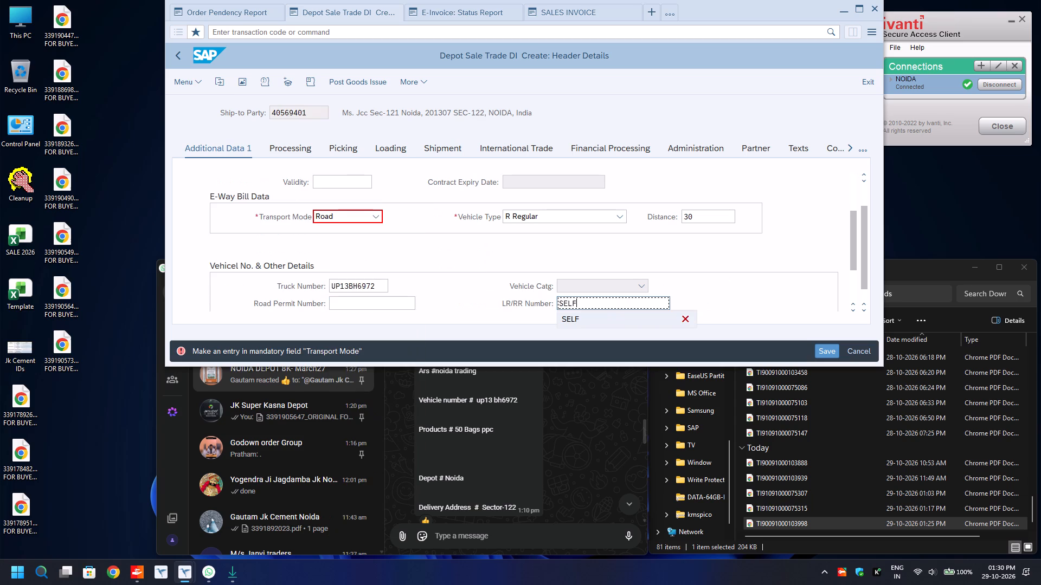
# Check the header's shipment data and post the goods issue for the delivery.
pyautogui.click(451, 147)
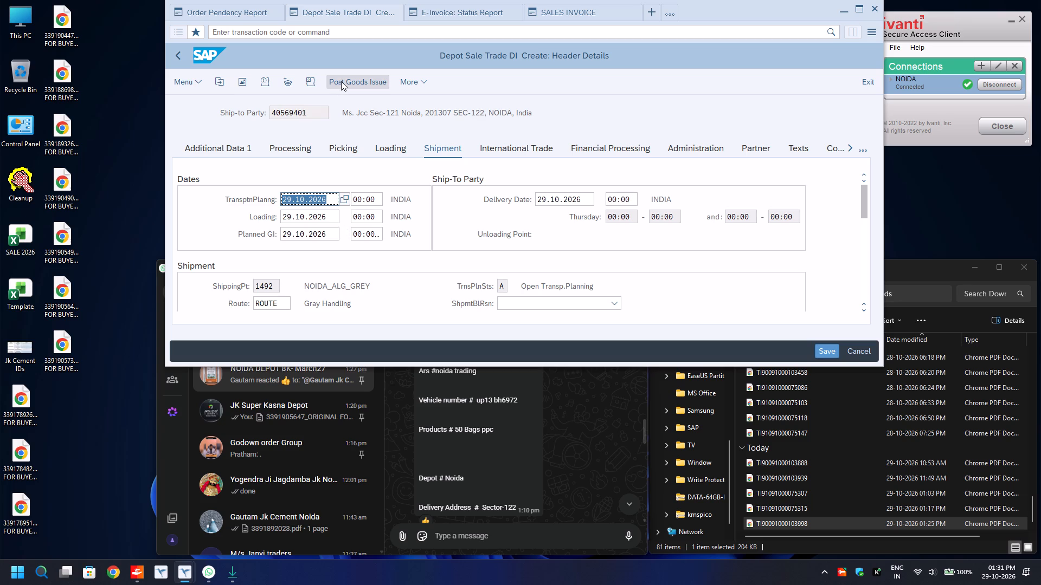
pyautogui.moveTo(342, 81); pyautogui.dragTo(358, 82)
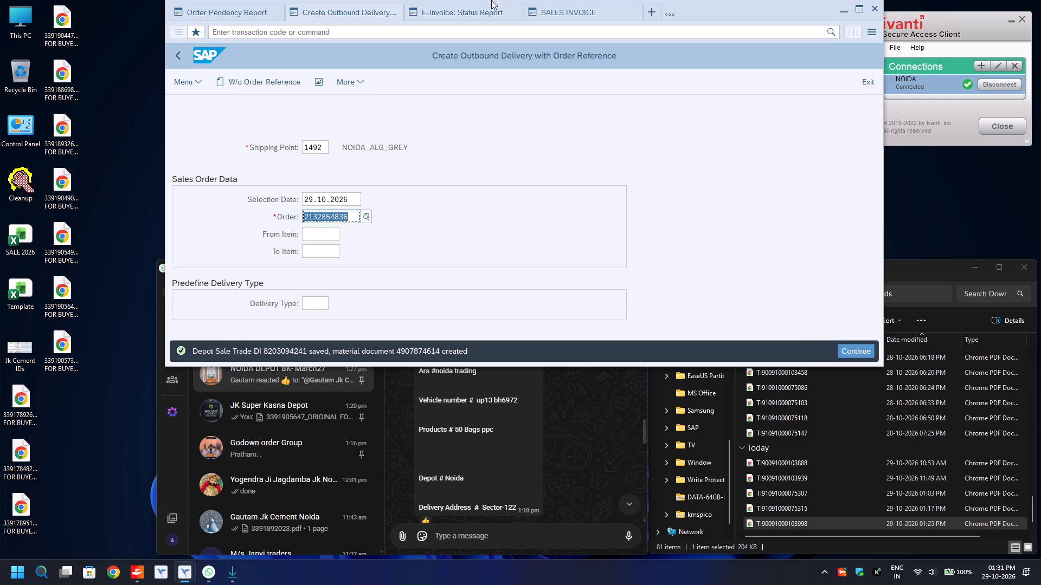
# Return to the e-Document Cockpit selection, change the plant to 1492 and run the e-invoice status report.
pyautogui.click(461, 8)
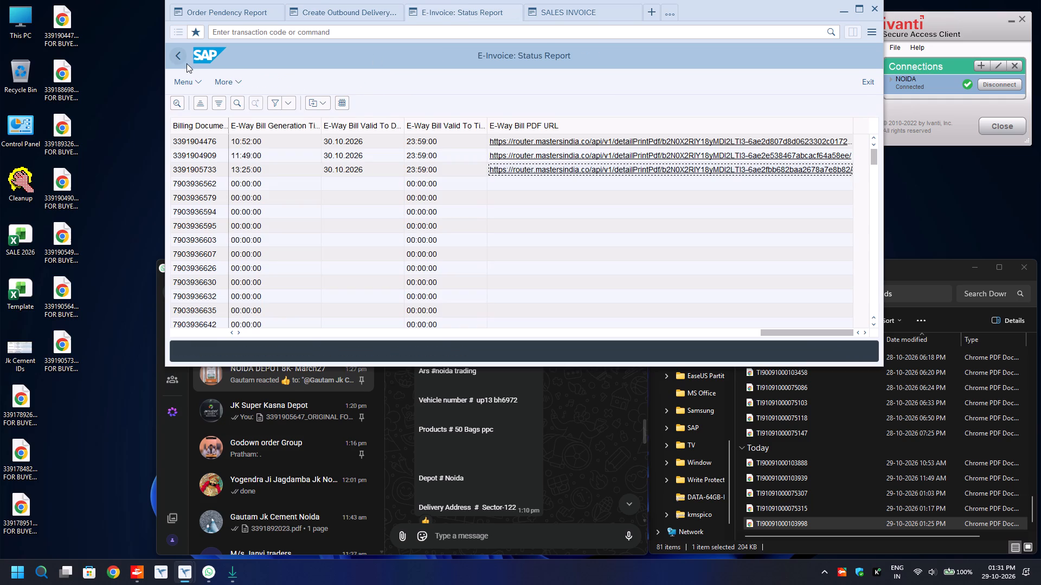
pyautogui.click(176, 59)
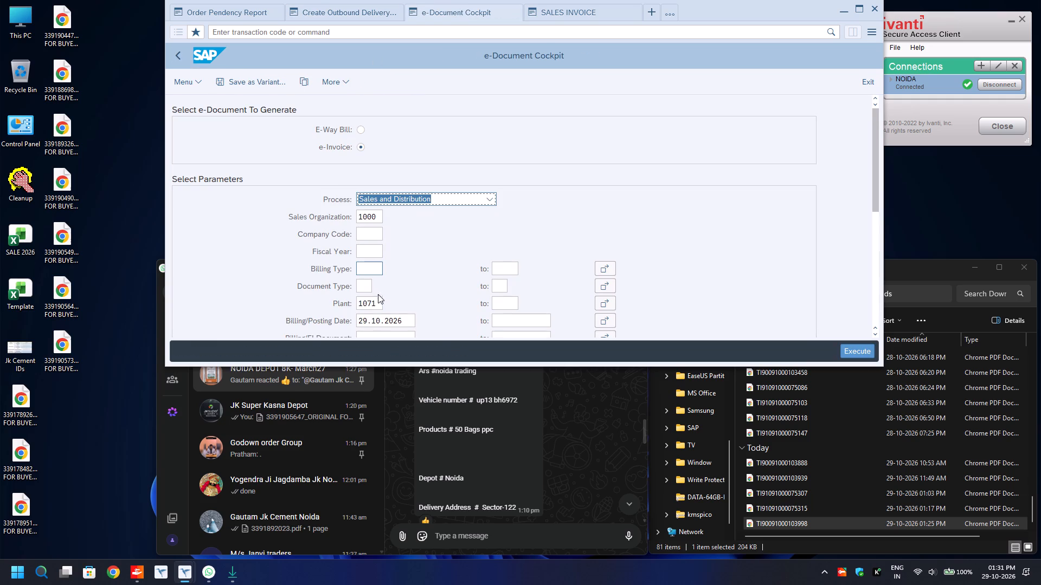
pyautogui.moveTo(377, 302); pyautogui.dragTo(277, 298)
pyautogui.write('1492')
pyautogui.press('Return')
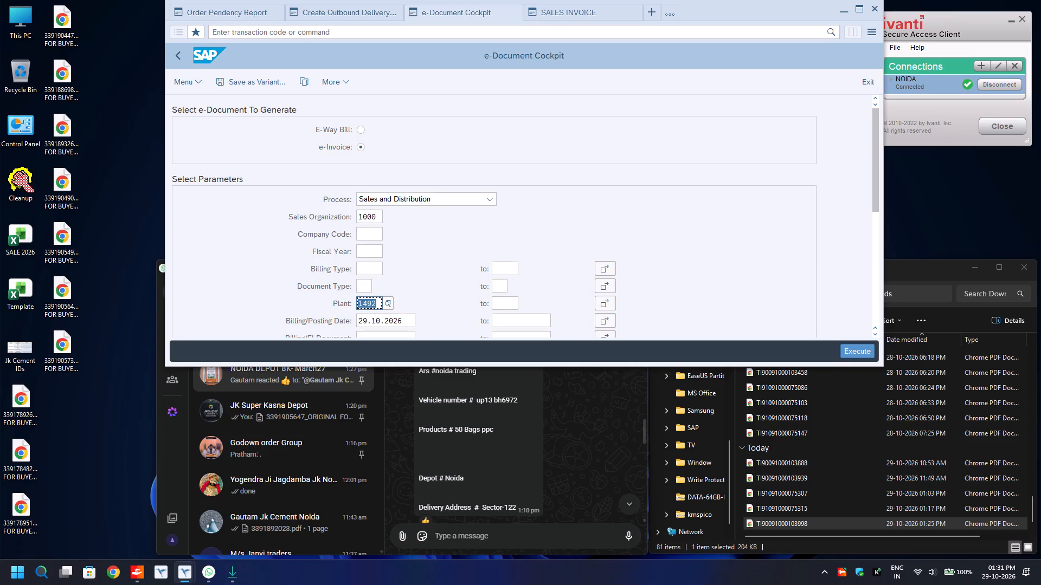
pyautogui.press('F8')
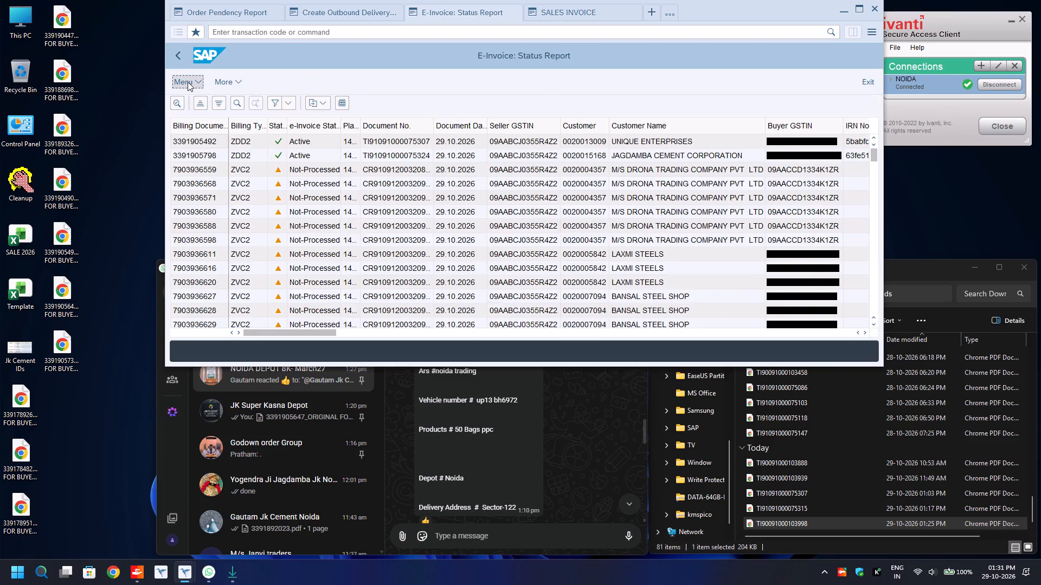
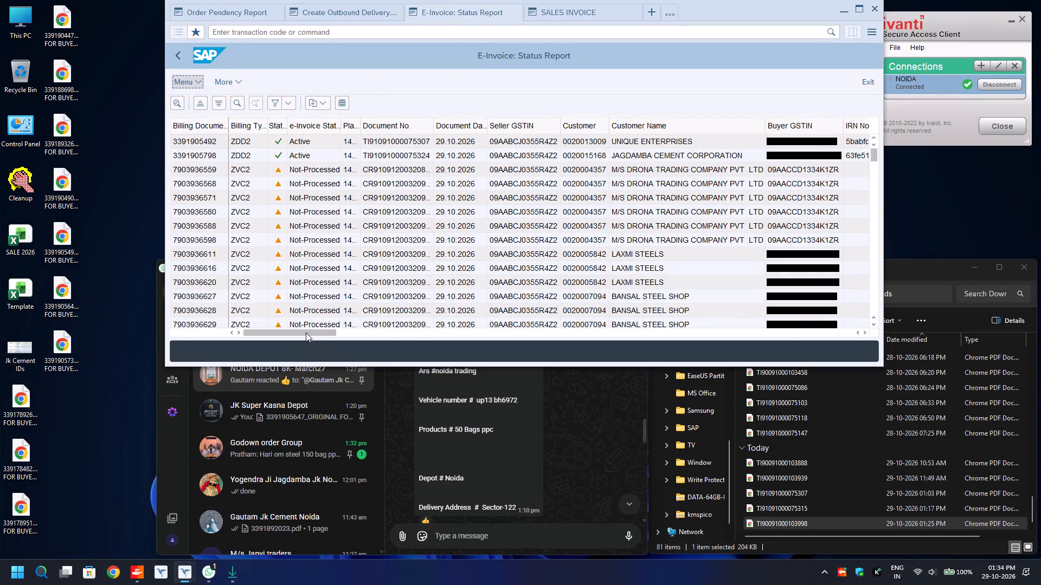
pyautogui.moveTo(306, 333); pyautogui.dragTo(852, 315)
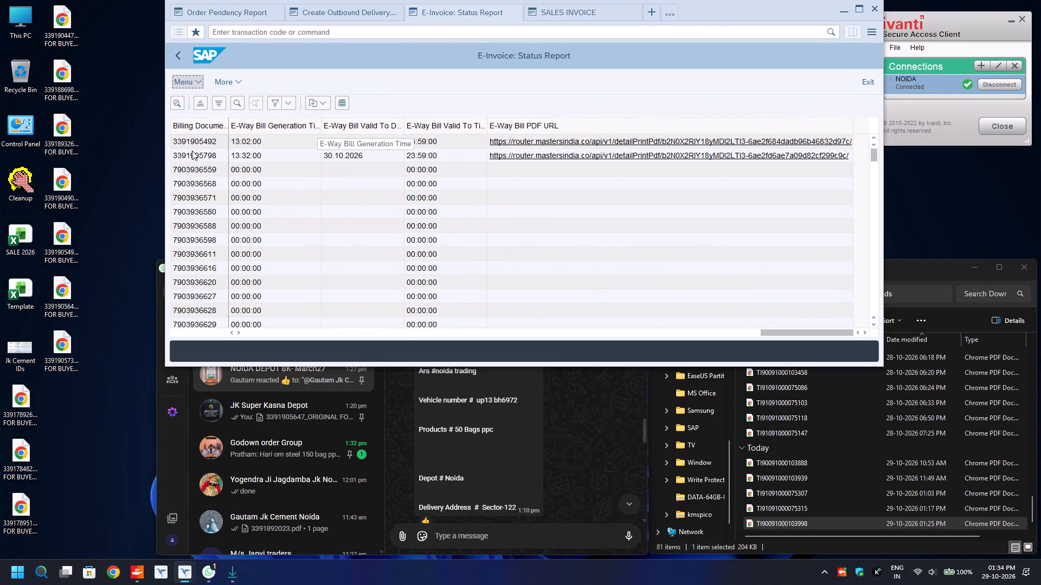
pyautogui.click(192, 154)
pyautogui.hotkey('ctrl', 'y')
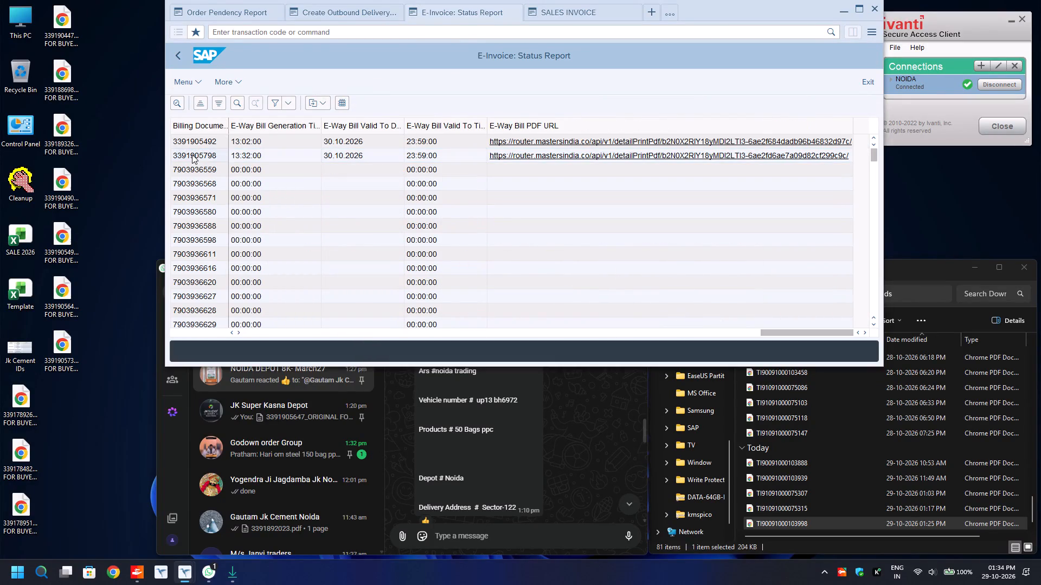
pyautogui.hotkey('ctrl', 'c')
pyautogui.click(608, 6)
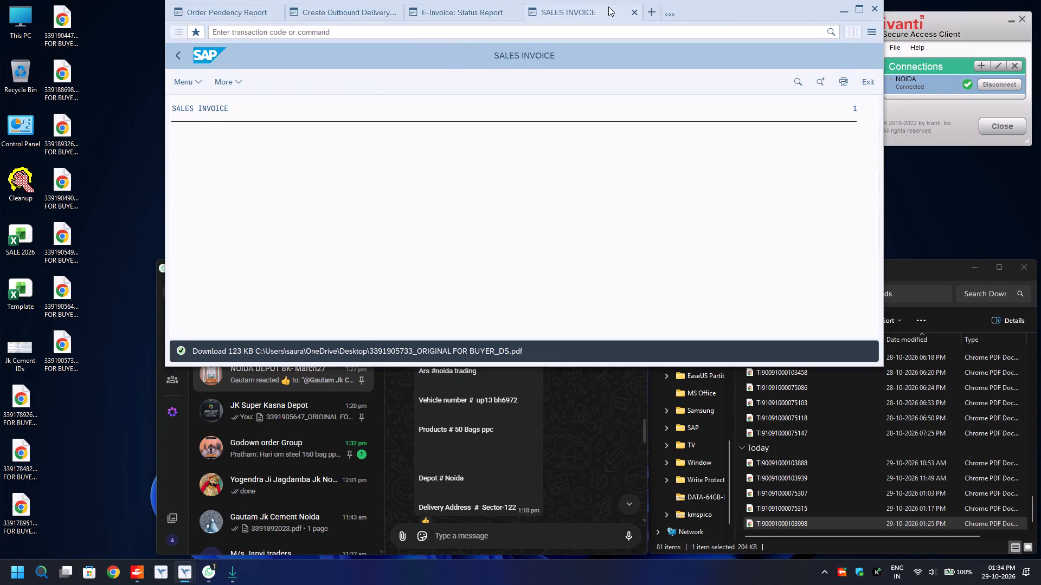
pyautogui.press('Escape')
pyautogui.hotkey('ctrl', 'v')
pyautogui.press('F8')
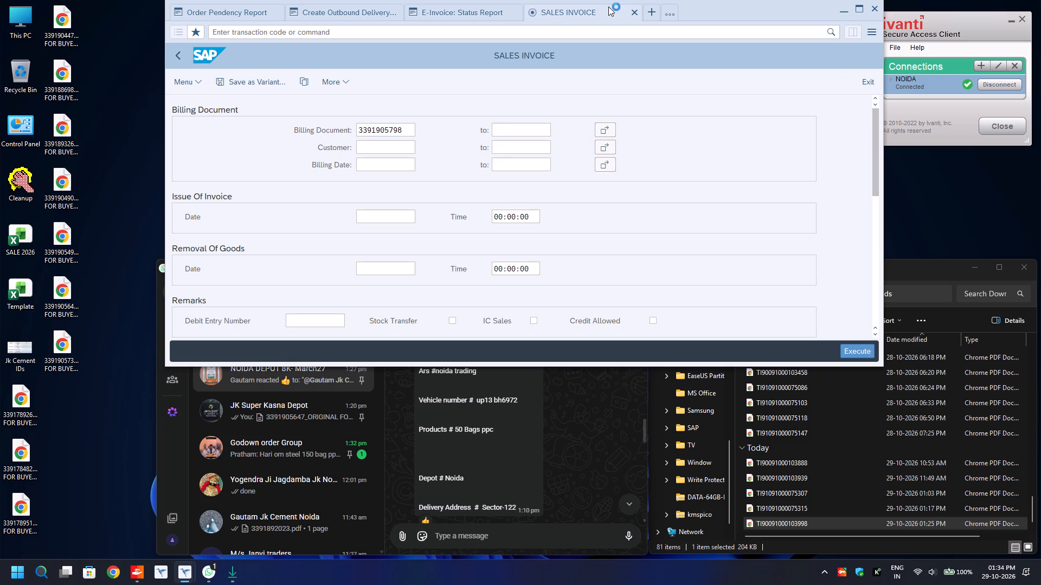
pyautogui.press('Left')
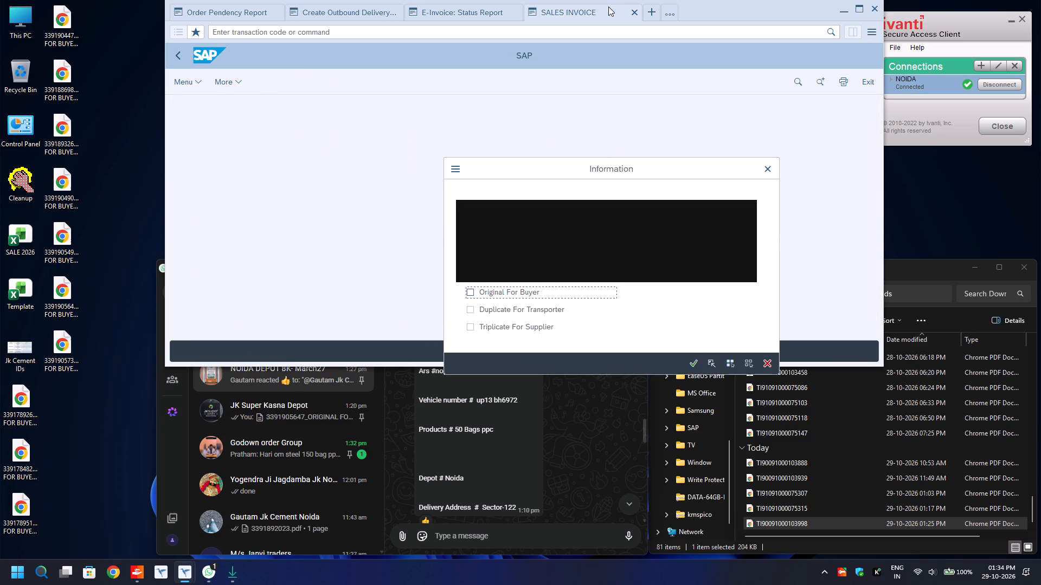
pyautogui.press('space')
pyautogui.press('Return')
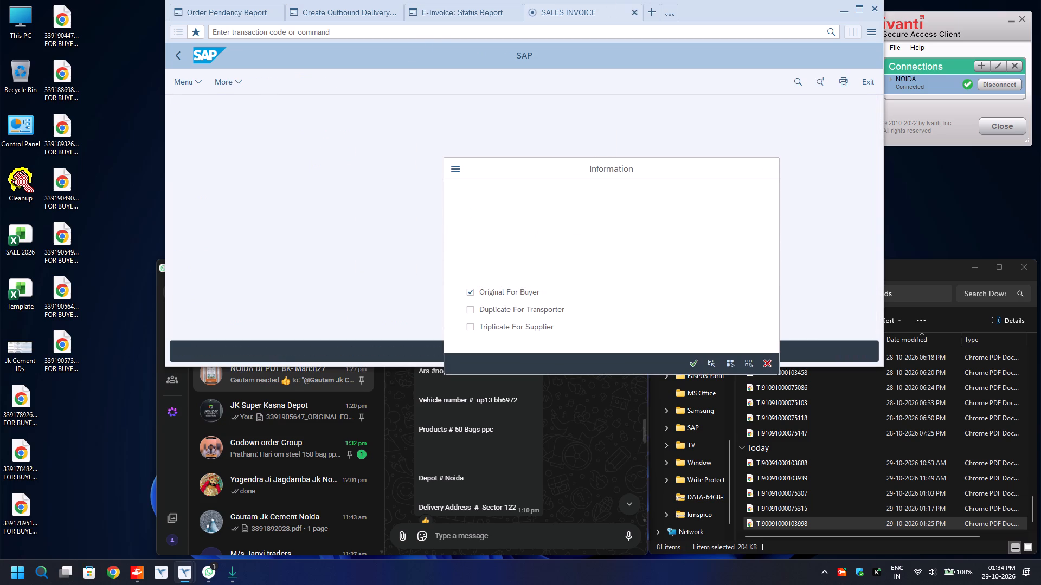
pyautogui.click(442, 13)
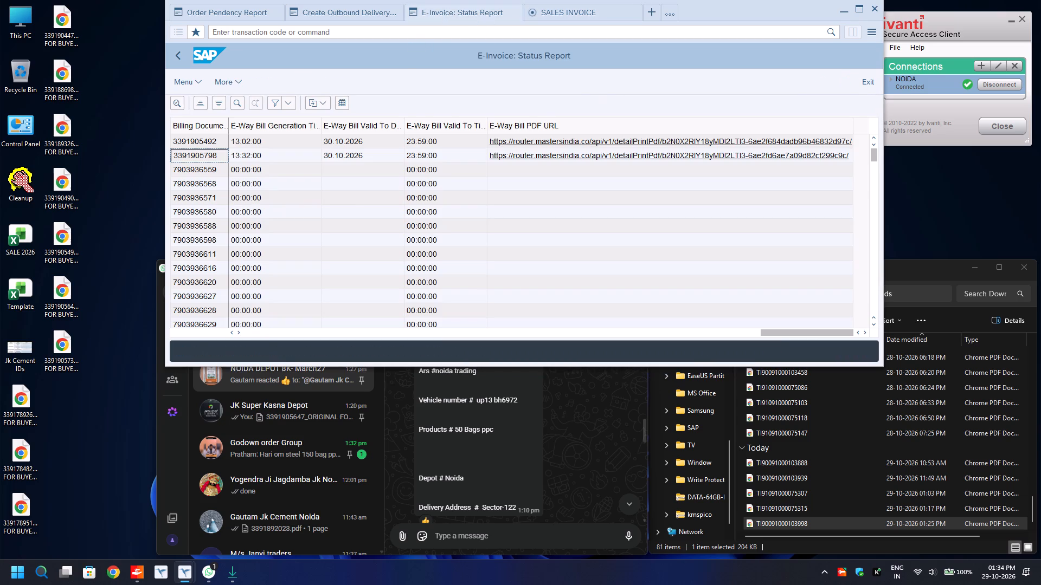
pyautogui.click(672, 153)
pyautogui.press('Left')
pyautogui.press('Return')
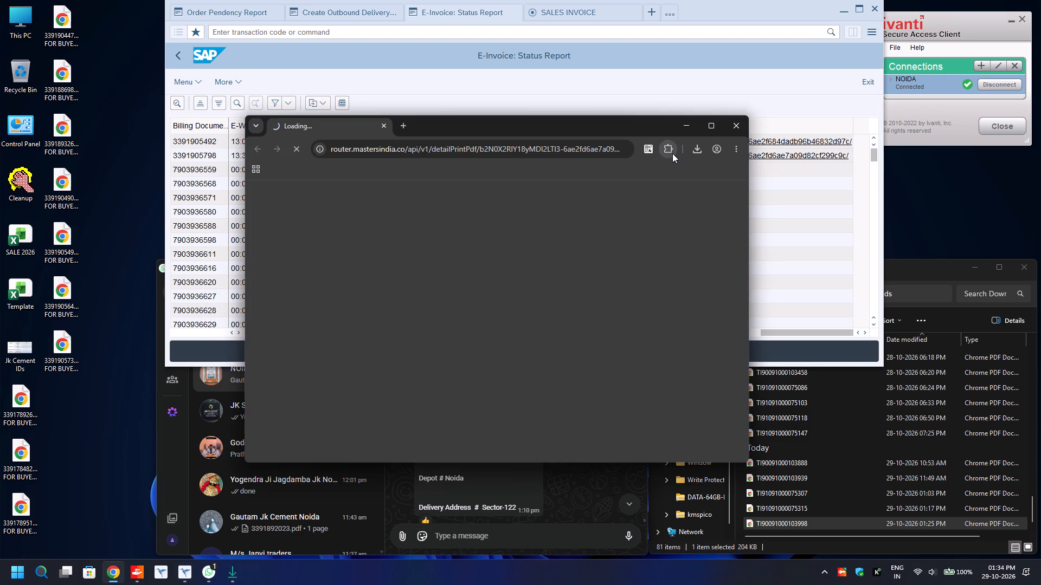
pyautogui.click(659, 173)
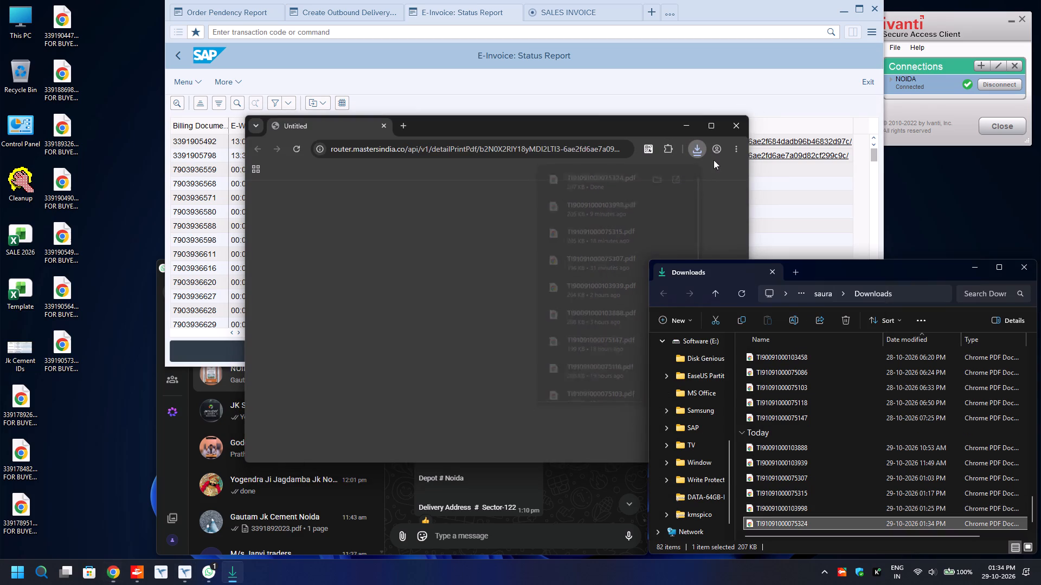
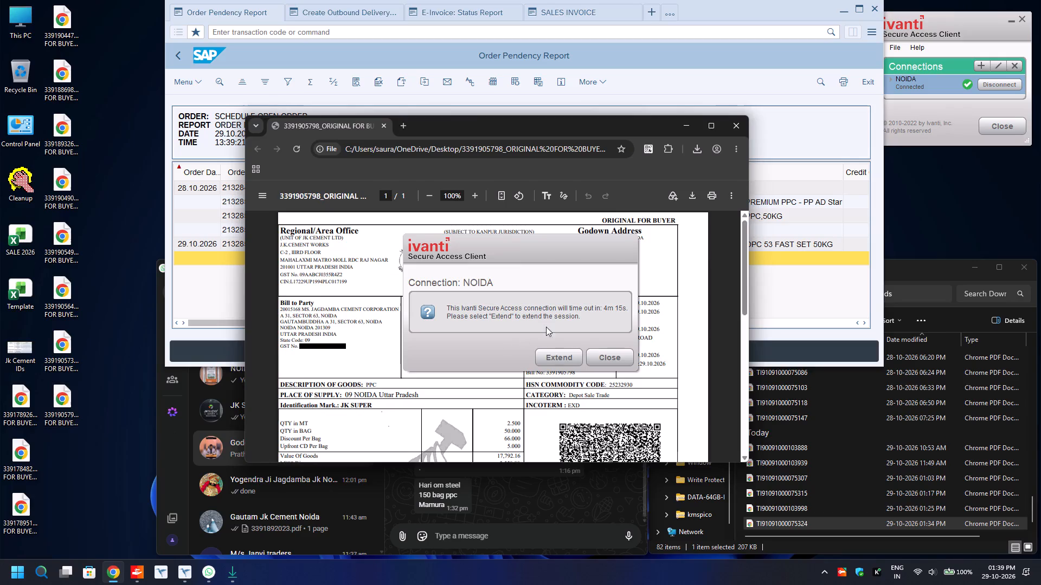
# Dismiss the Ivanti Secure Access time-out notice for the NOIDA connection without extending the session.
pyautogui.click(610, 358)
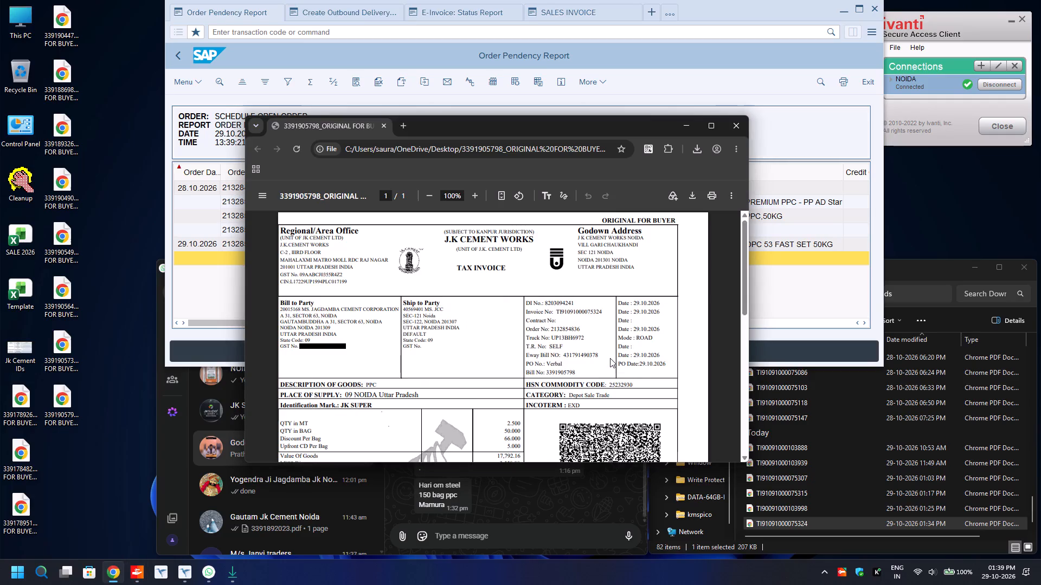
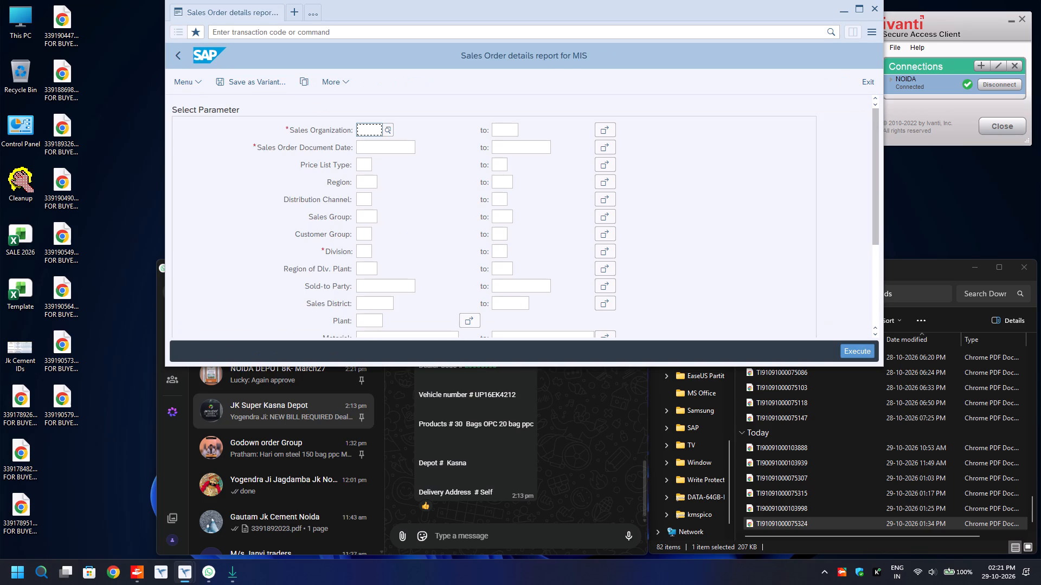
# Set the report's Sales Organization to 1000 and the Sales Order Document Date range from 28.10.2026 to 31.10.2026.
pyautogui.press('BackSpace')
pyautogui.press('Down')
pyautogui.press('Return')
pyautogui.press('Down')
pyautogui.press('BackSpace')
pyautogui.press('Down')
pyautogui.press('Return')
pyautogui.press('Tab')
pyautogui.press('BackSpace')
pyautogui.press('Down')
pyautogui.press('Return')
pyautogui.press('Return')
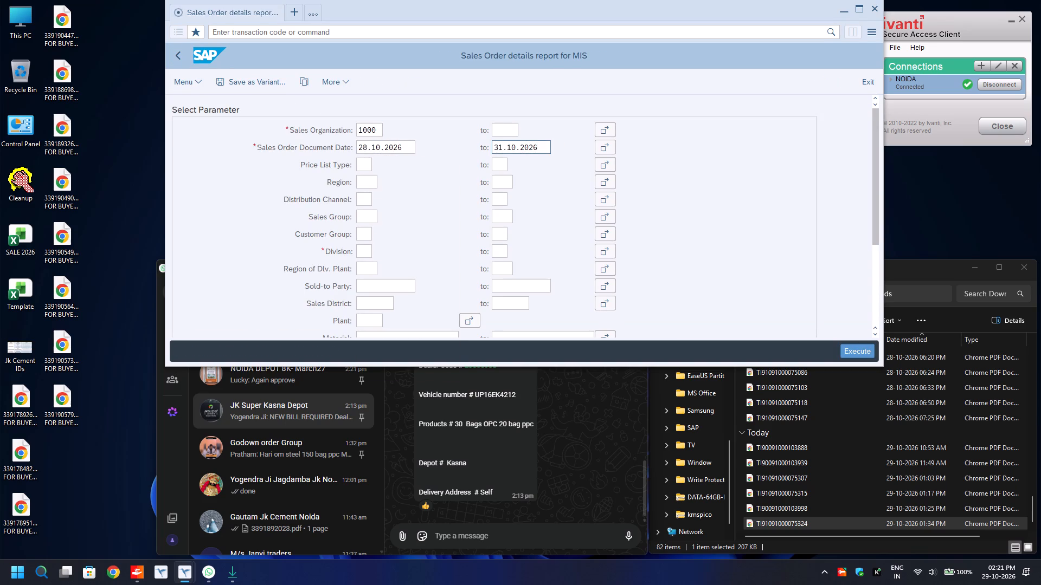
# Fill in both ends of the required Division range using the previously entered values.
pyautogui.press('BackSpace')
pyautogui.press('Down')
pyautogui.press('Return')
pyautogui.press('Tab')
pyautogui.press('BackSpace')
pyautogui.press('Down')
pyautogui.press('Return')
pyautogui.press('Return')
# Enter plants 8134 and 8135 as single values in the multiple selection for Plant.
pyautogui.press('Down')
pyautogui.press('Down')
pyautogui.press('Down')
pyautogui.press('Down')
pyautogui.press('Tab')
pyautogui.press('Return')
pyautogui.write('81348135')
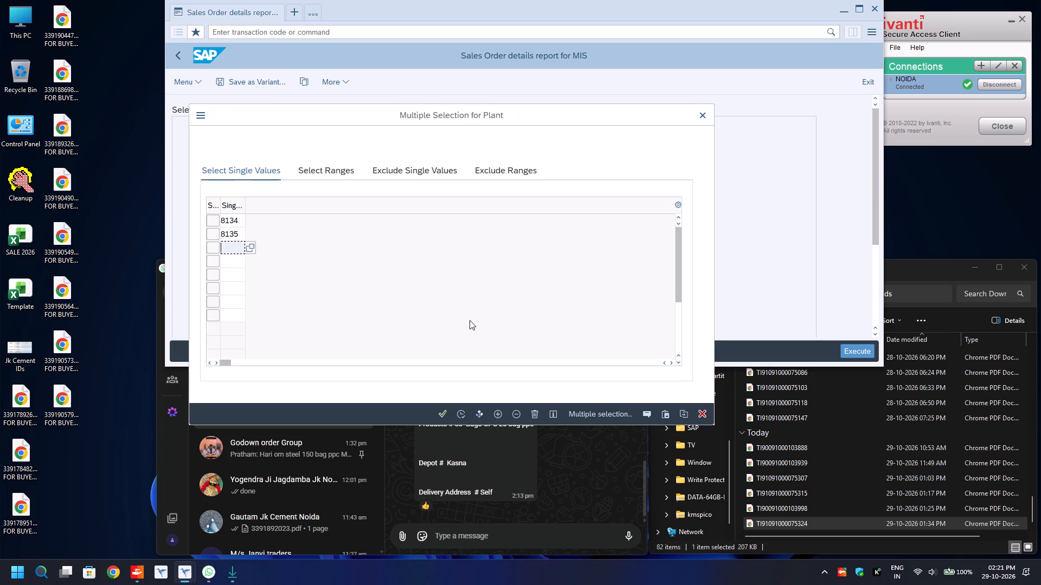
# Apply plants 8134 and 8135 as the plant selection, run the sales order details report, and review the orders through the end.
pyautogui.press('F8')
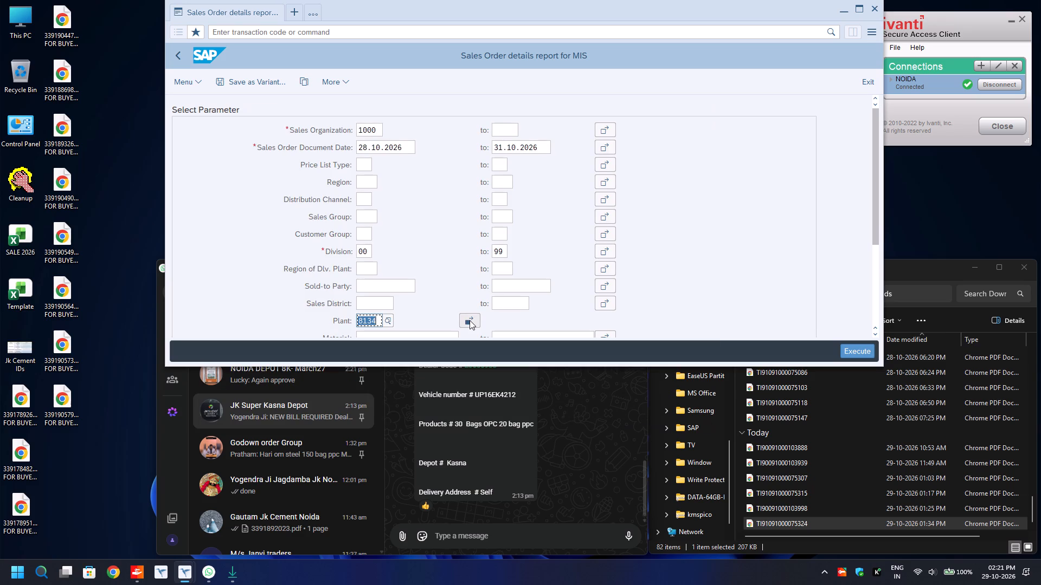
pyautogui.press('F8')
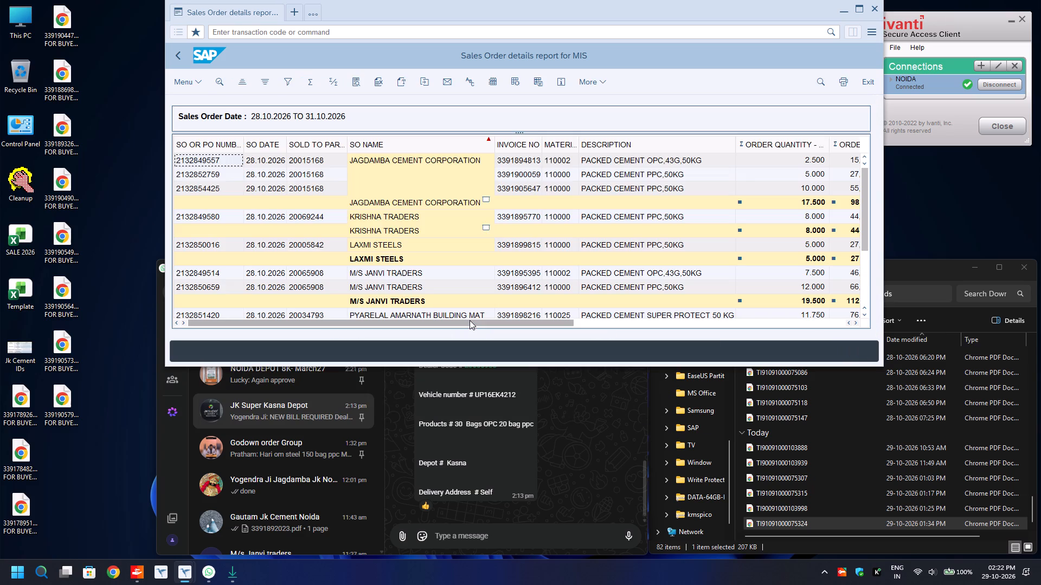
pyautogui.scroll(-1, 526, 259)
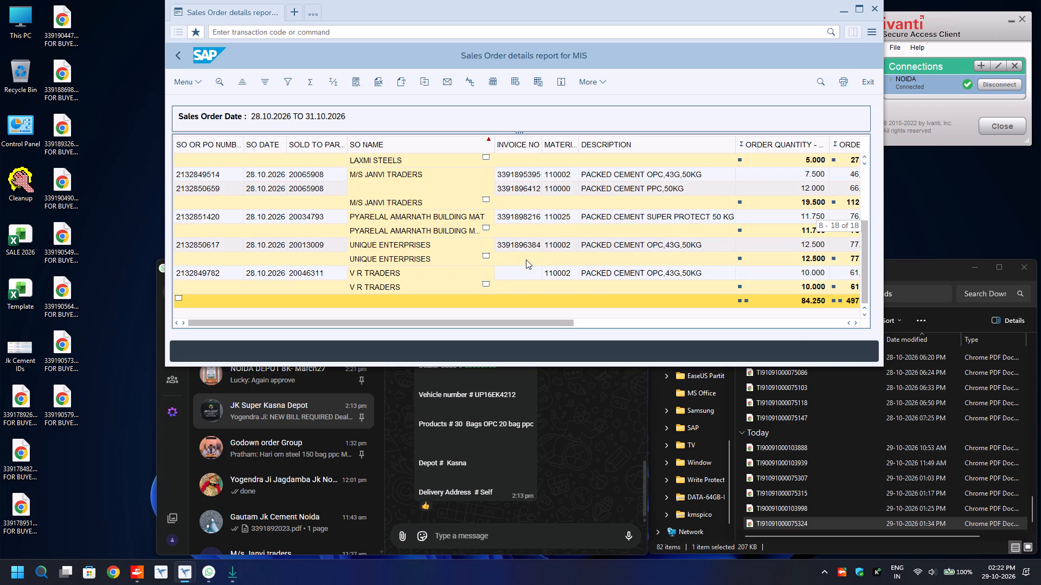
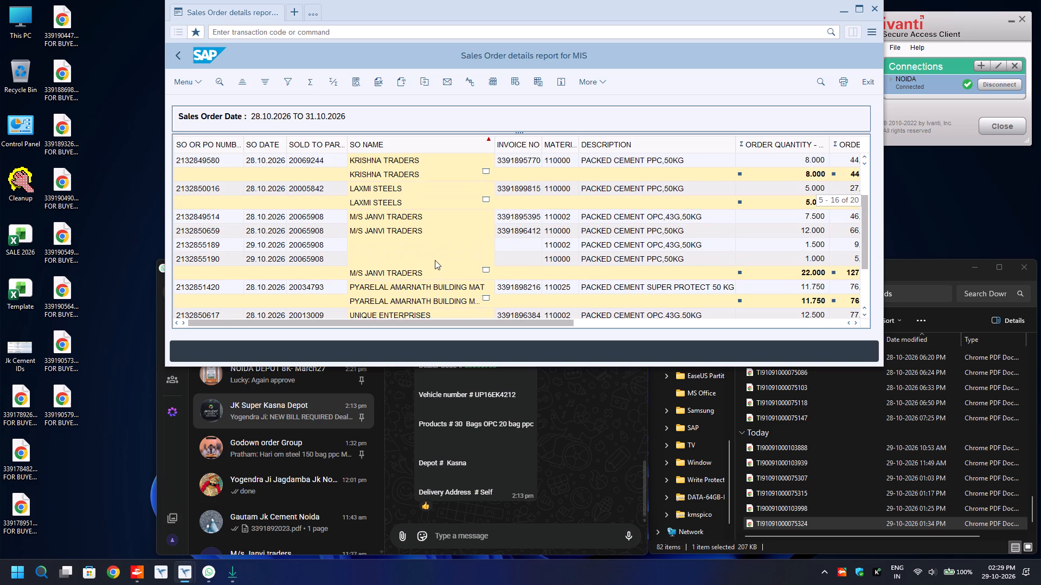
pyautogui.click(413, 243)
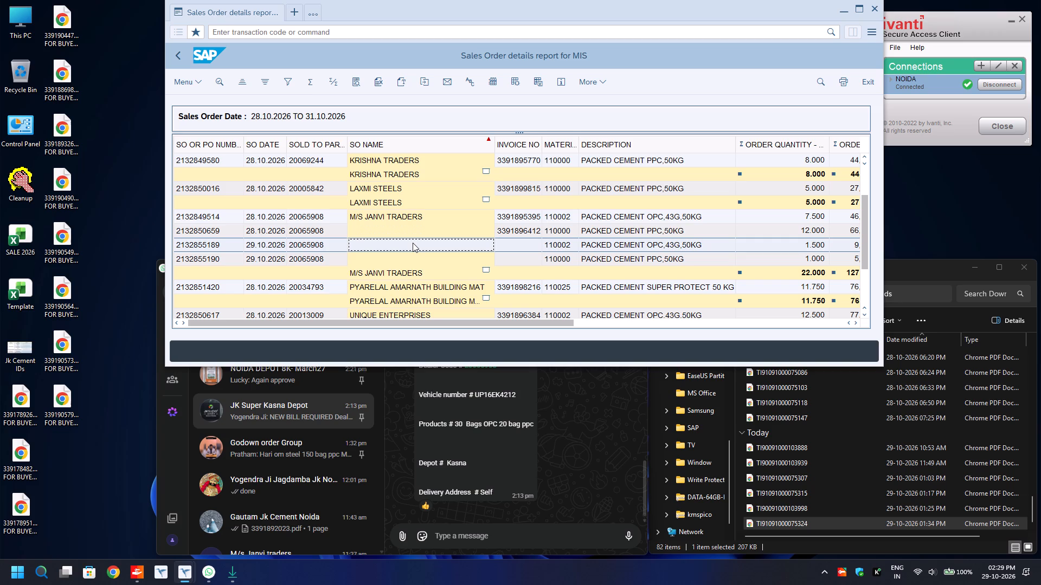
pyautogui.click(209, 245)
pyautogui.hotkey('ctrl', 'y')
pyautogui.hotkey('ctrl', 'c')
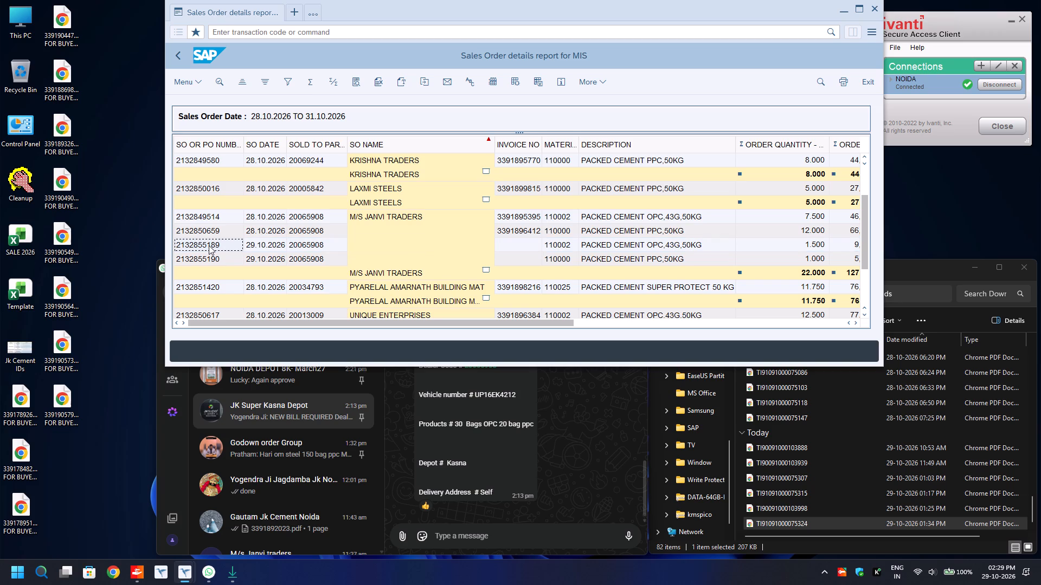
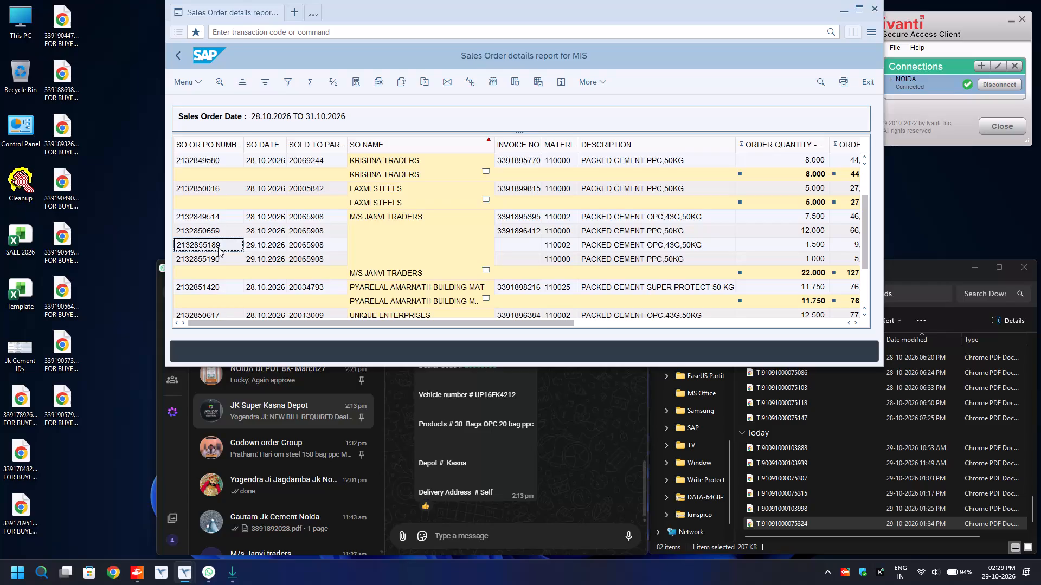
pyautogui.hotkey('ctrl', 'y')
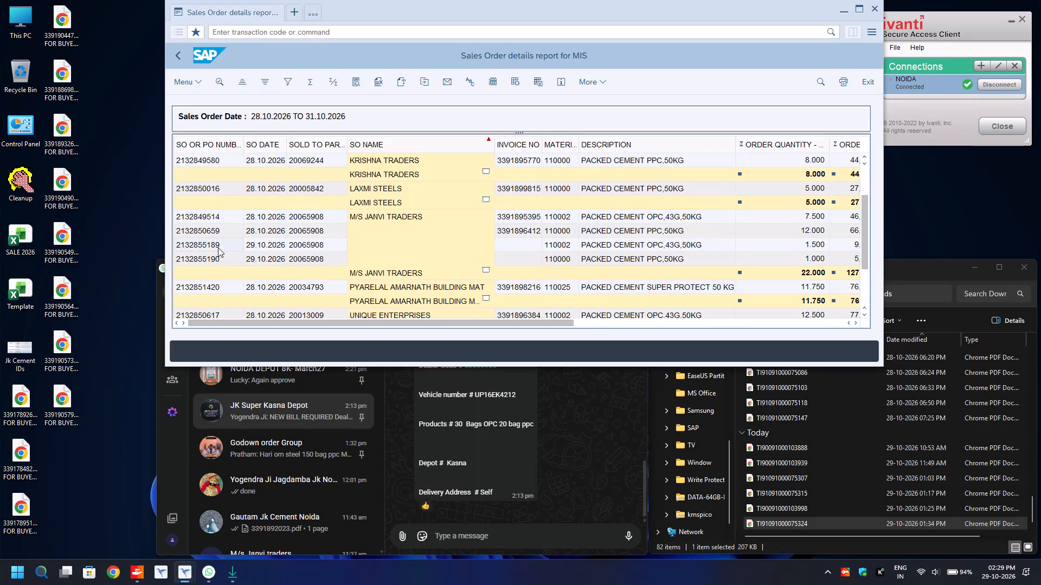
pyautogui.hotkey('ctrl', 'c')
pyautogui.hotkey('ctrl', 'n')
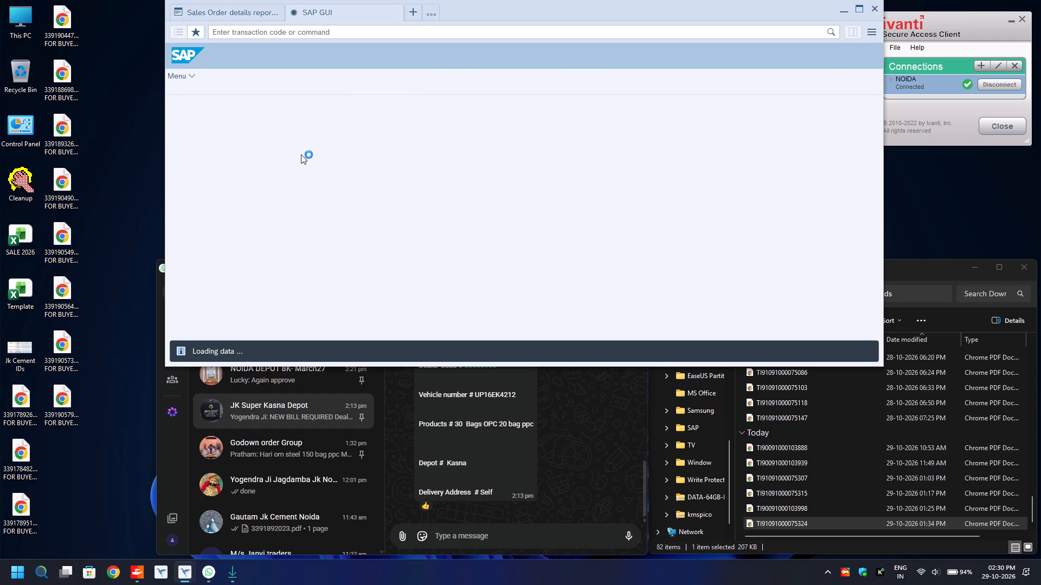
pyautogui.doubleClick(222, 190)
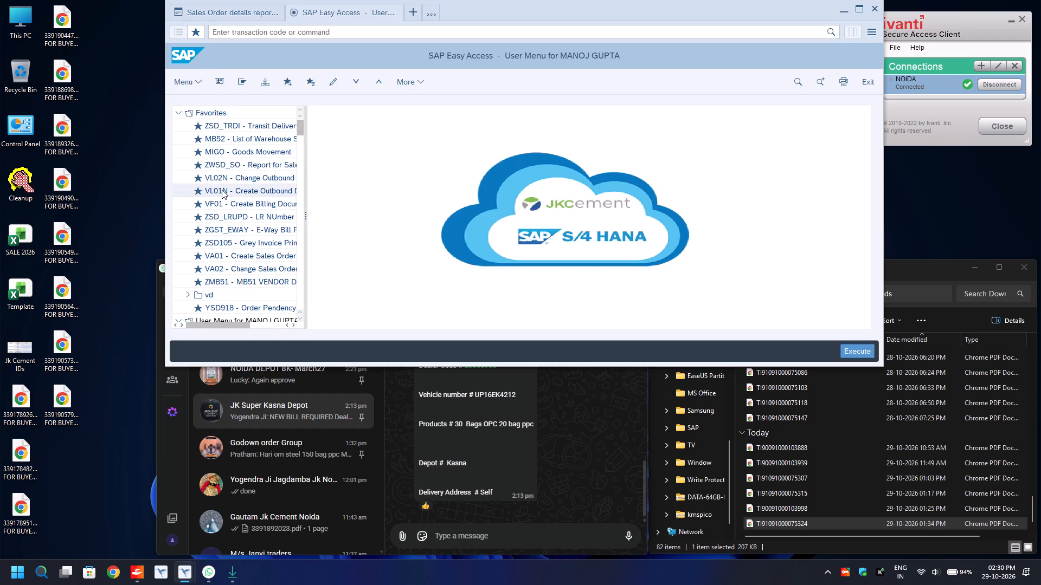
pyautogui.hotkey('ctrl', 'v')
pyautogui.press('Up')
pyautogui.press('Up')
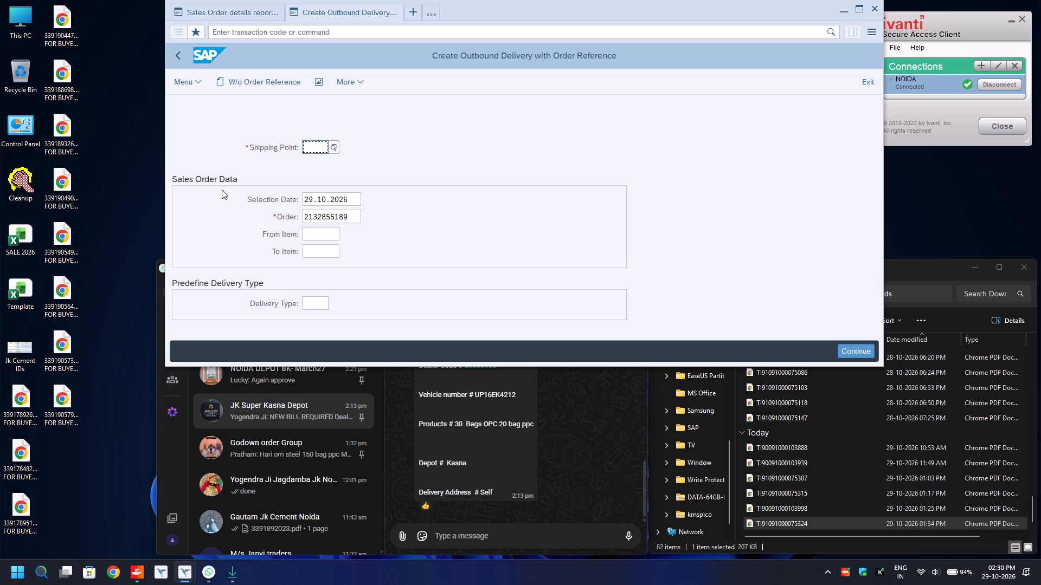
pyautogui.press('1')
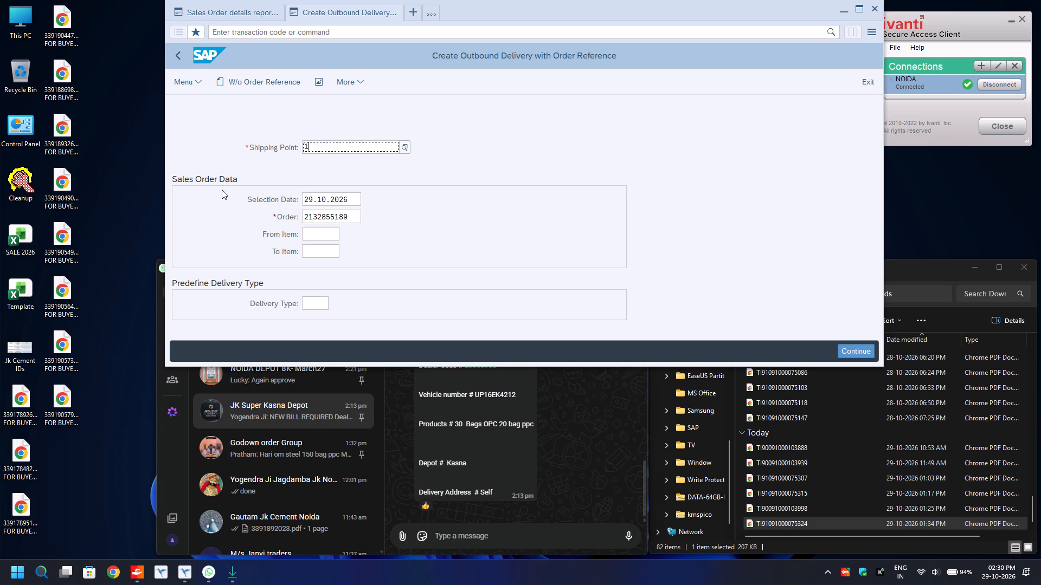
pyautogui.press('BackSpace')
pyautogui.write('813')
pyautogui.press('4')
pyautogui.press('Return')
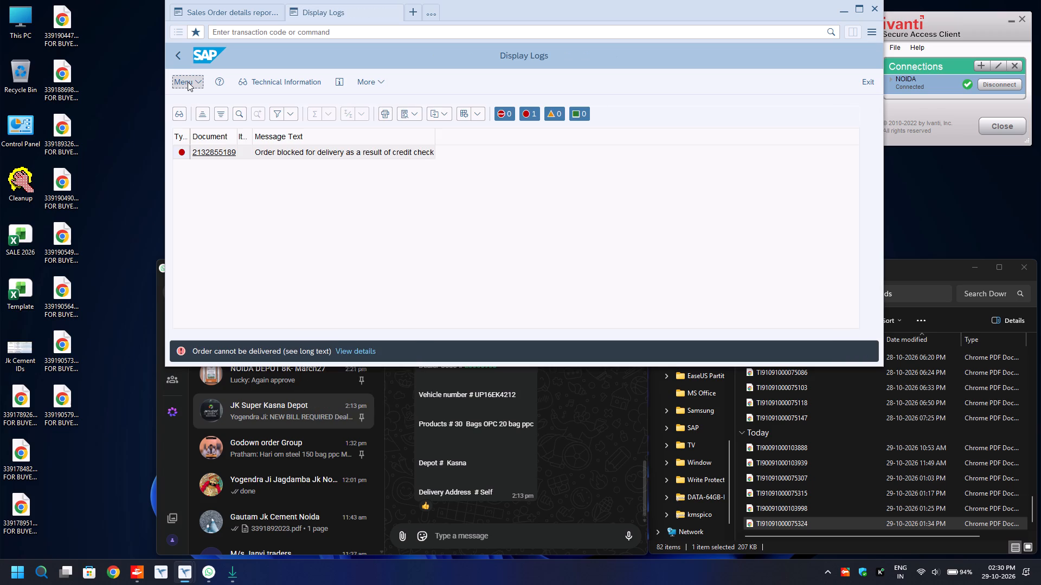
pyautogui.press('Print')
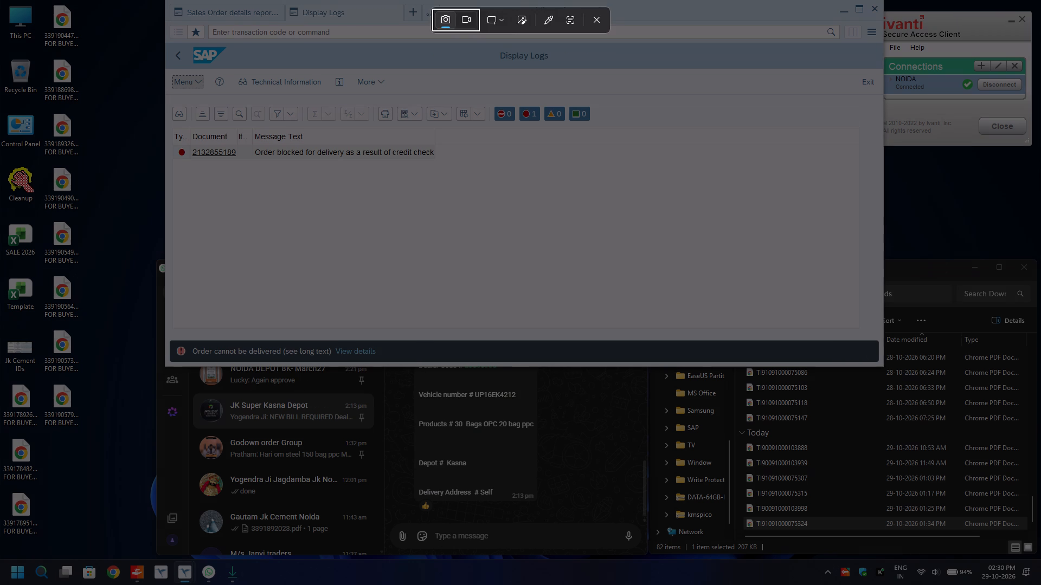
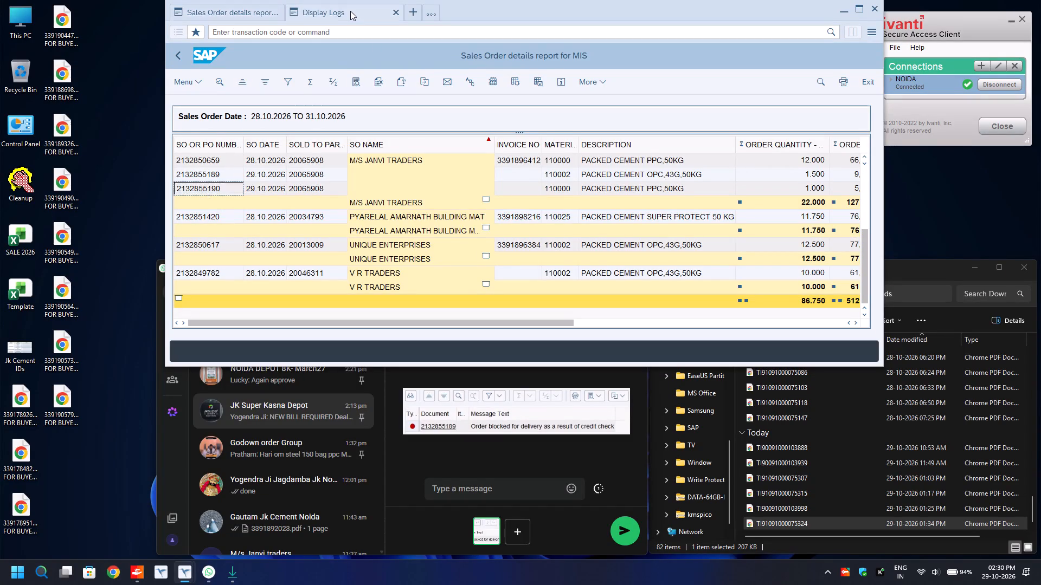
pyautogui.moveTo(175, 51); pyautogui.dragTo(178, 56)
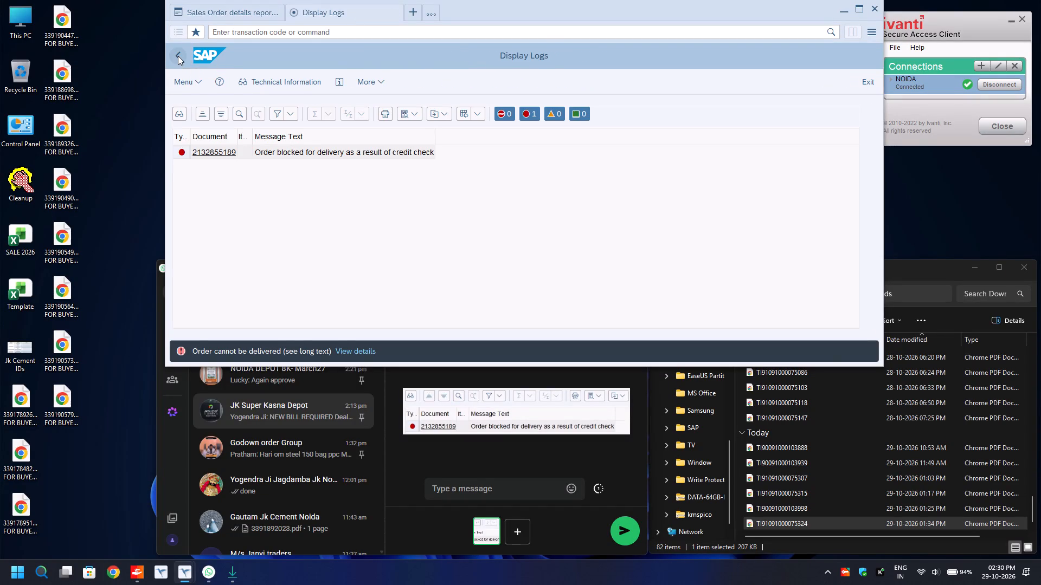
pyautogui.hotkey('ctrl', 'v')
pyautogui.press('Return')
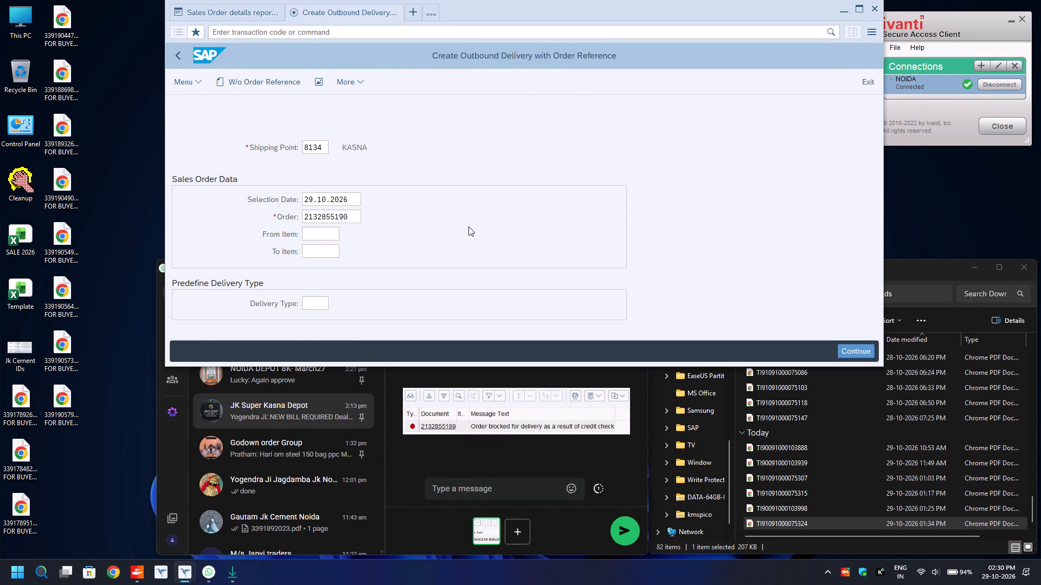
pyautogui.press('Print')
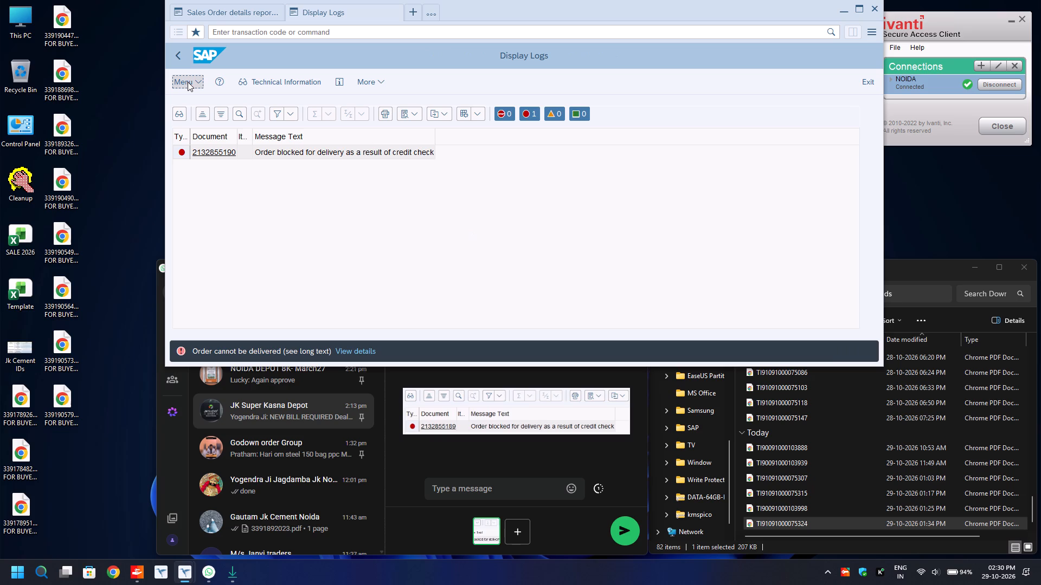